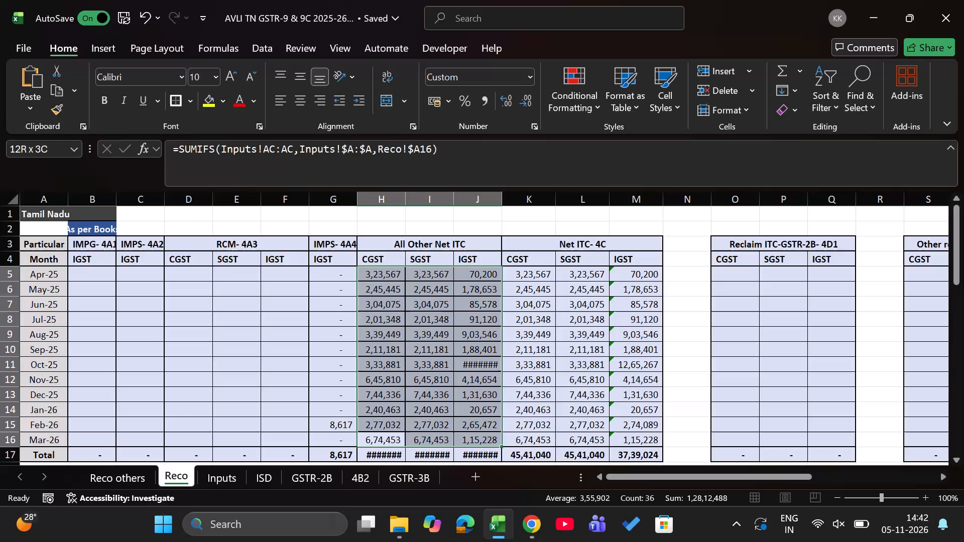
# Apply all borders and a thick outside border to the monthly All Other Net ITC cells, H5:J16, on the Reco sheet.
pyautogui.write('hba')
pyautogui.write('hbt')
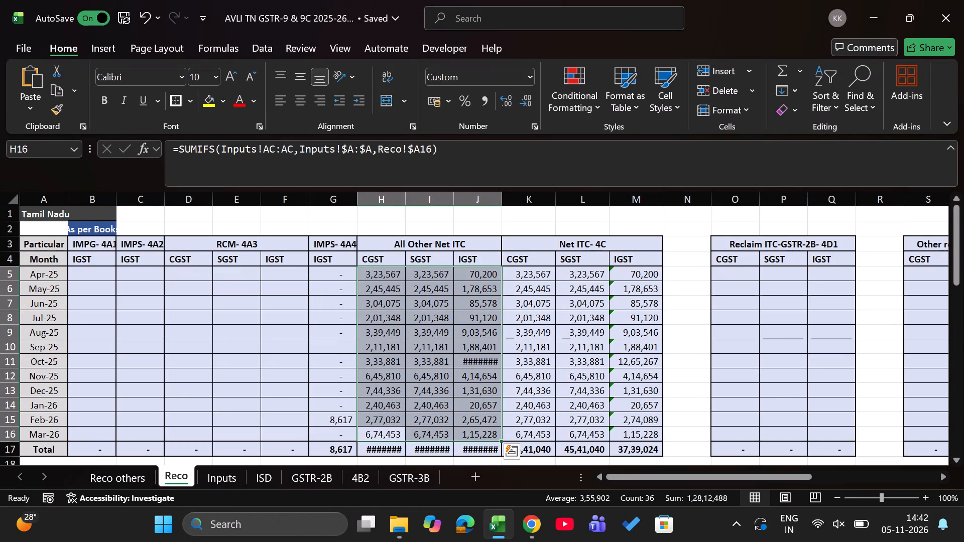
# Save the AVLI TN GSTR-9 & 9C 2025-26 workbook and close it.
pyautogui.hotkey('ctrl', 's')
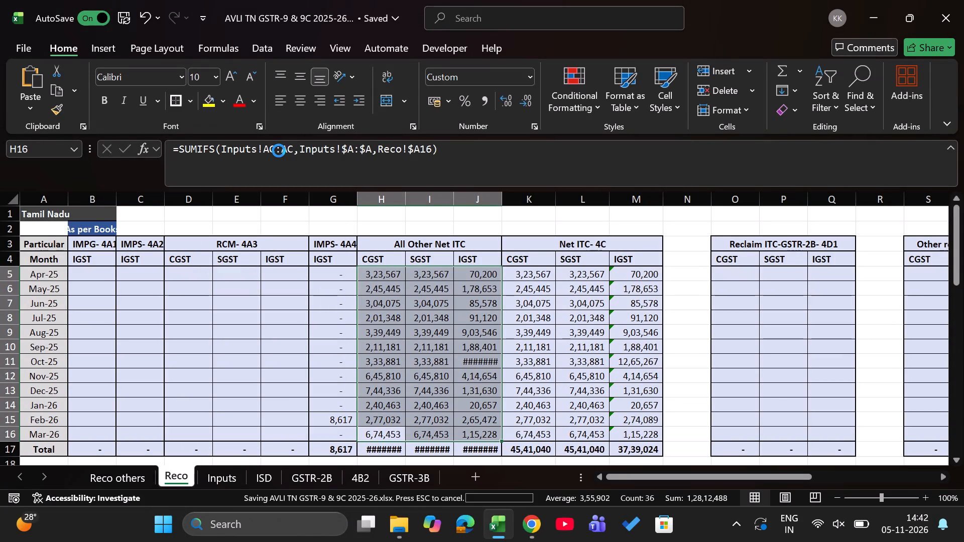
pyautogui.click(963, 0)
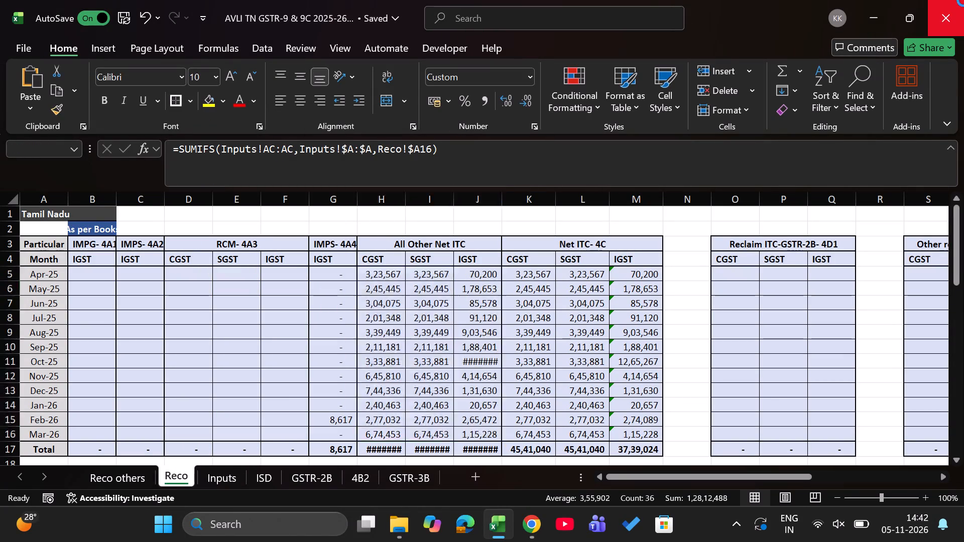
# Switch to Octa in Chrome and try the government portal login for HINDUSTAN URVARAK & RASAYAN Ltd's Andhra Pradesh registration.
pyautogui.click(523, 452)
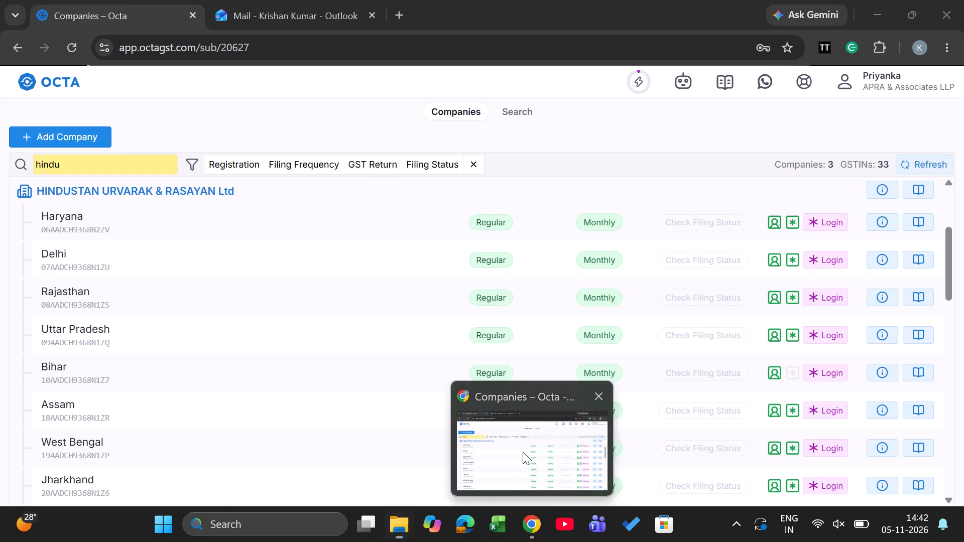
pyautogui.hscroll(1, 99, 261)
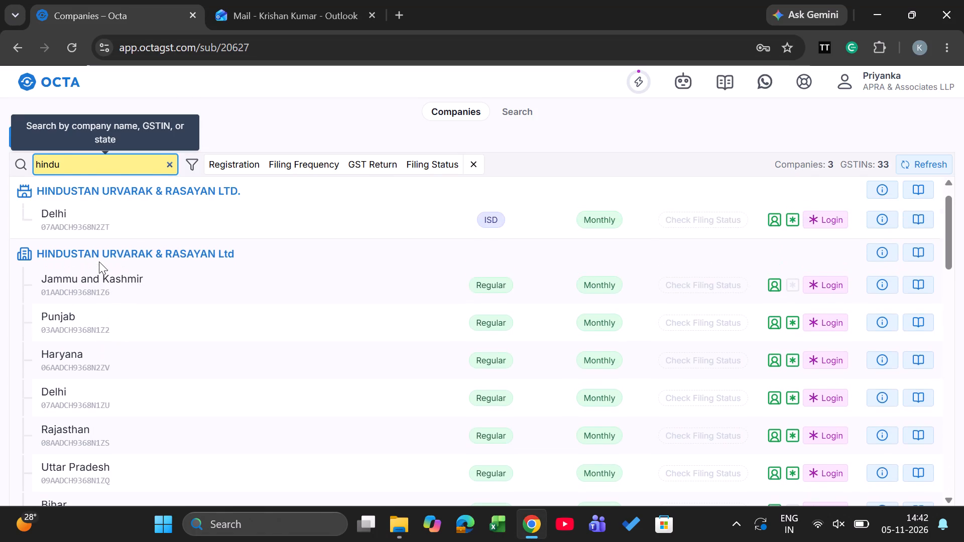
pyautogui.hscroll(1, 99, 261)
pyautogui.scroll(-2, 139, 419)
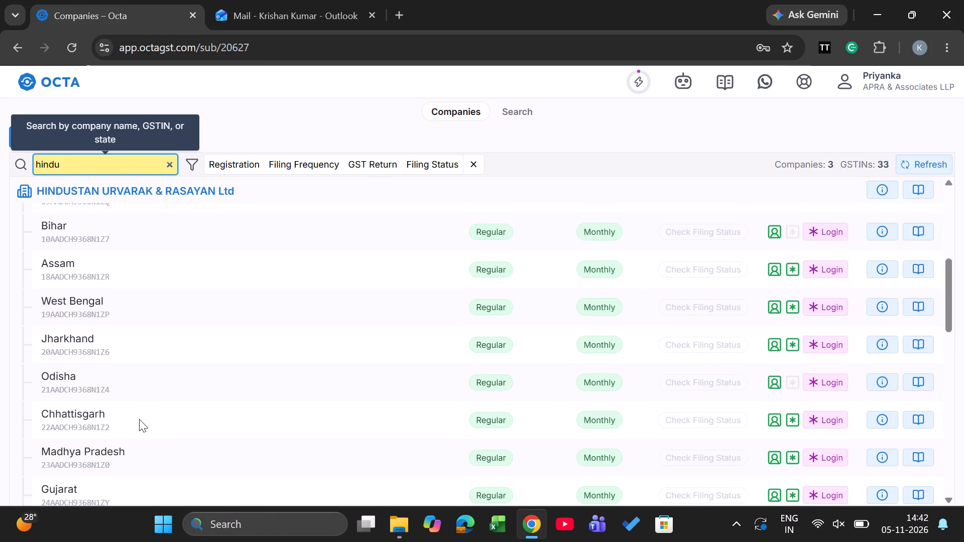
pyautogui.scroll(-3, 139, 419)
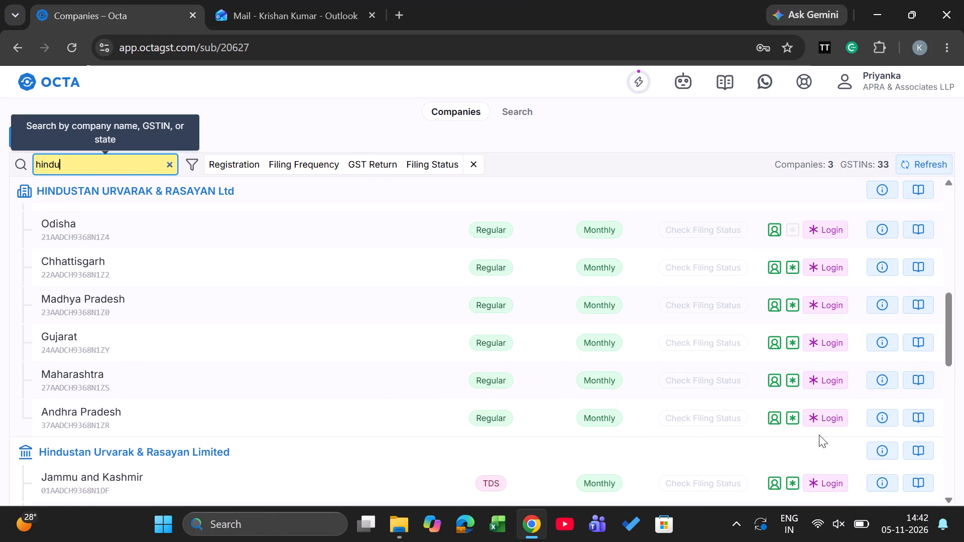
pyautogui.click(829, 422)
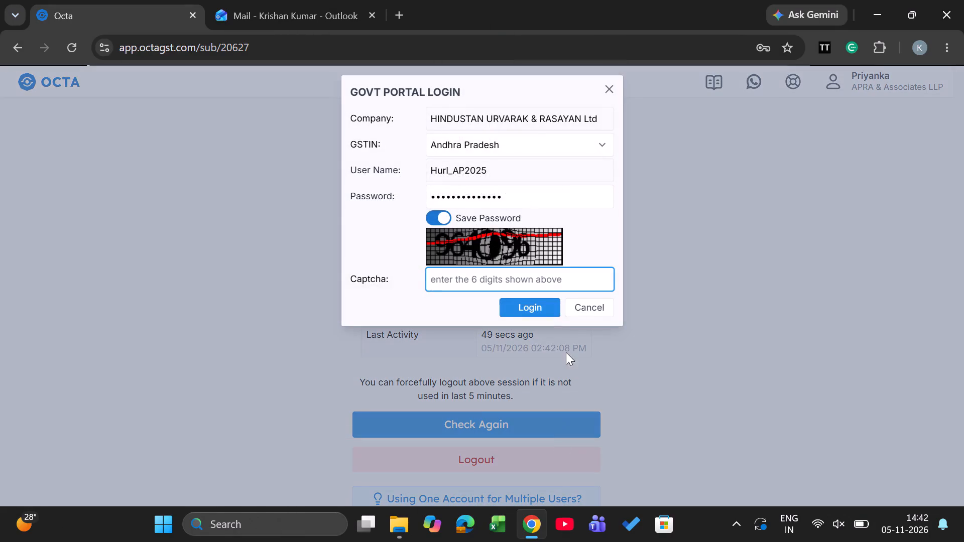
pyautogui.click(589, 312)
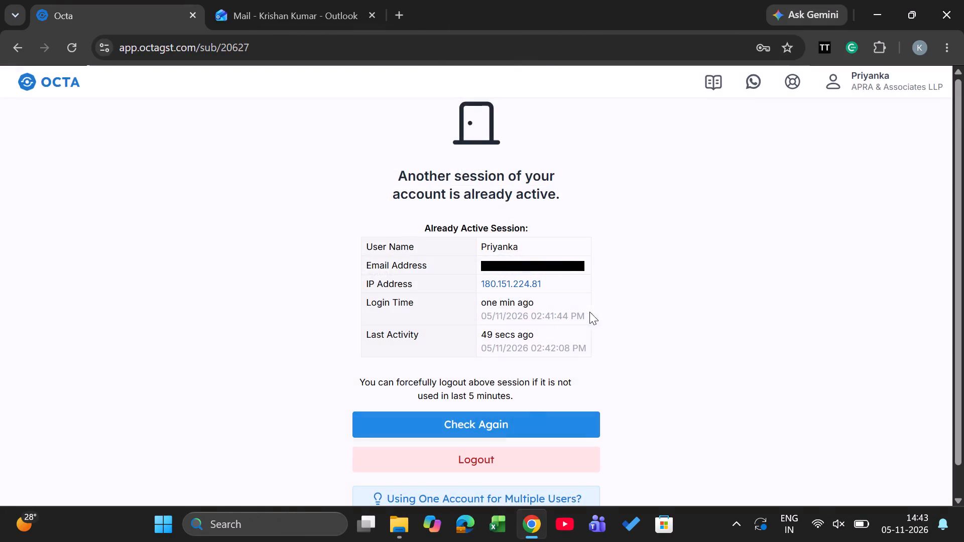
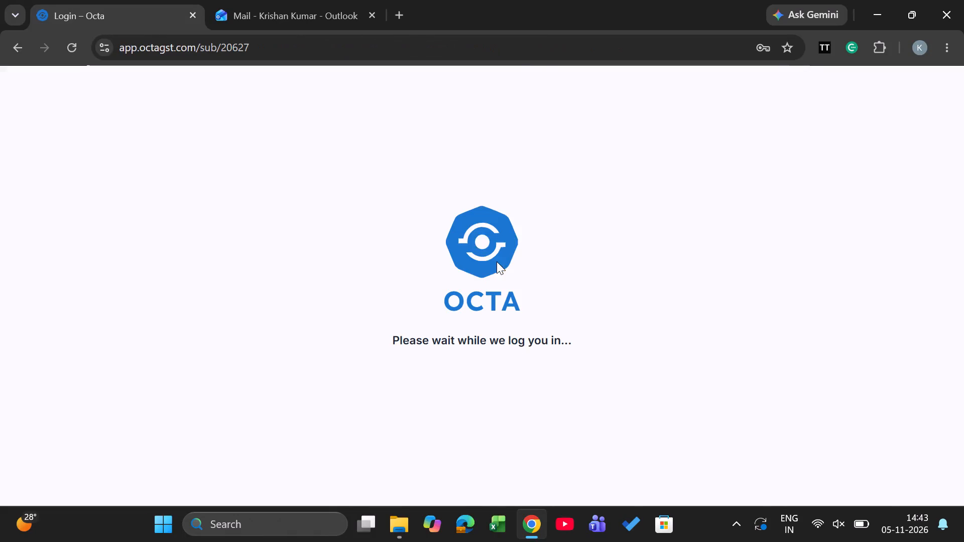
# Log in to the government GST portal for HINDUSTAN URVARAK & RASAYAN Ltd's Andhra Pradesh registration and dismiss the process reforms banner.
pyautogui.click(500, 378)
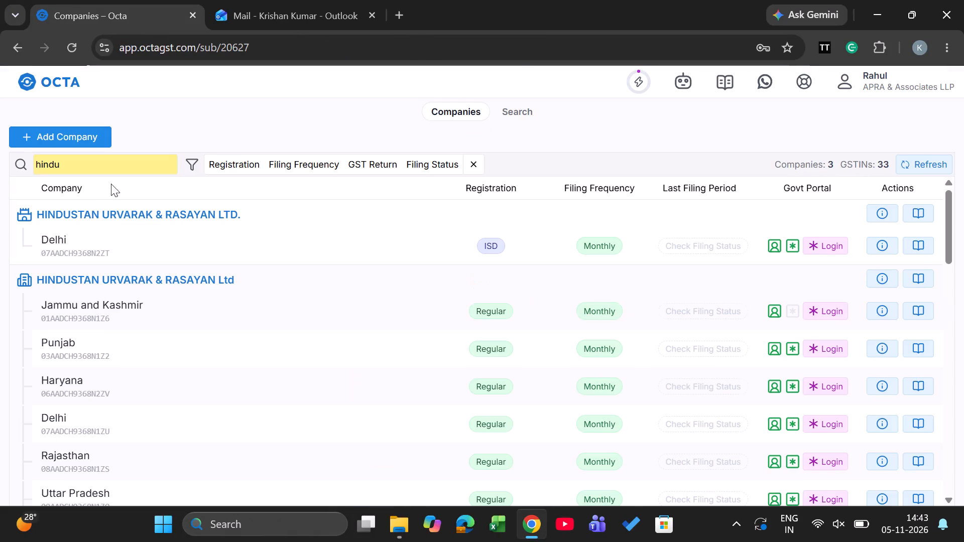
pyautogui.scroll(-6, 226, 374)
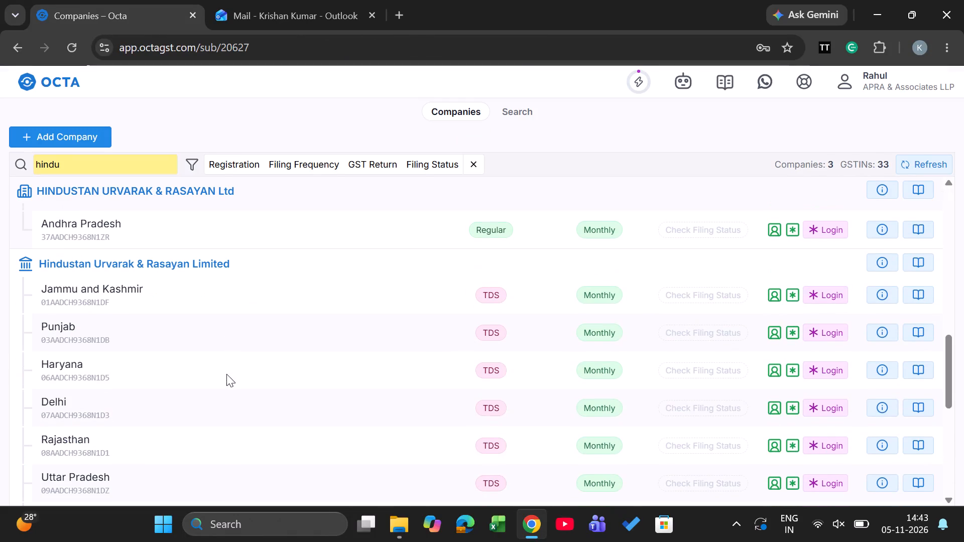
pyautogui.click(824, 234)
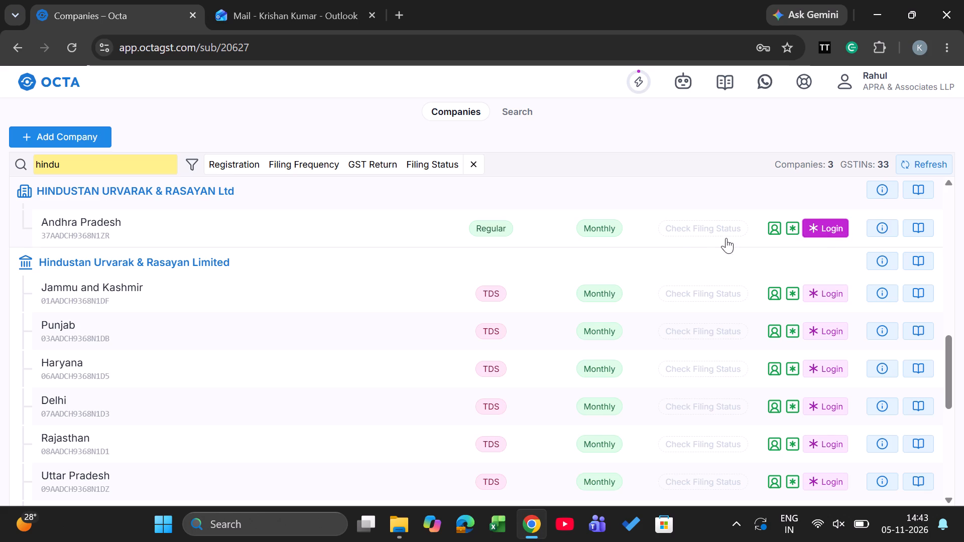
pyautogui.click(543, 310)
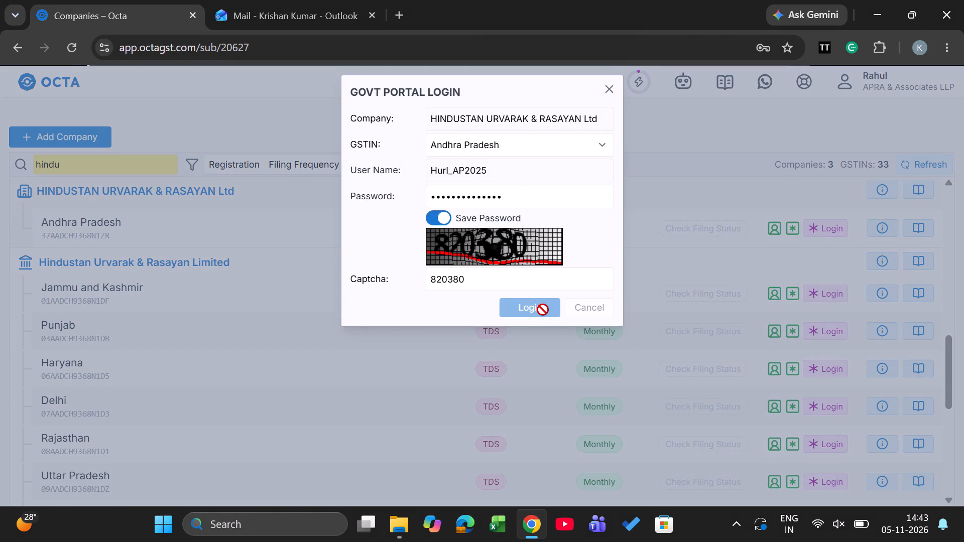
pyautogui.click(824, 222)
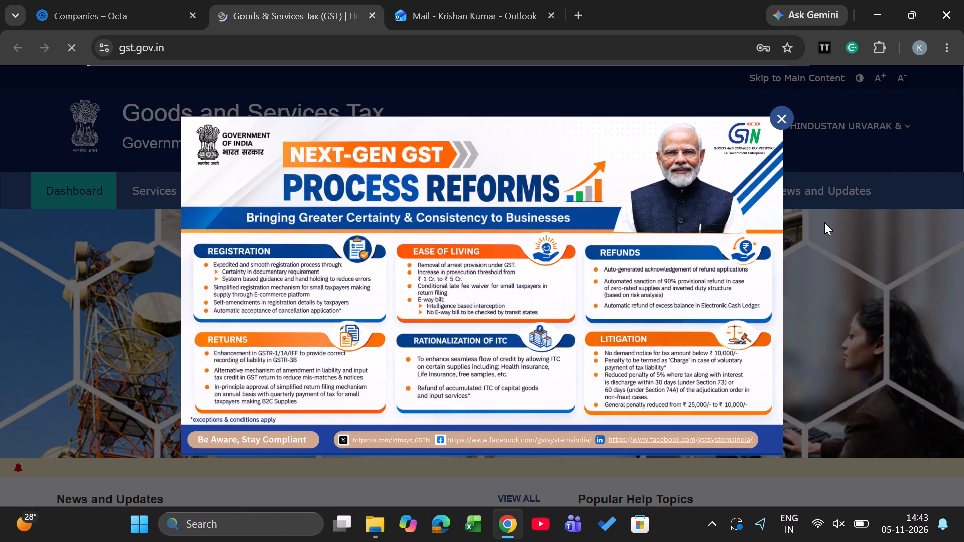
pyautogui.click(774, 117)
# Open the Returns Dashboard and search for the October returns of financial year 2026-27.
pyautogui.click(186, 193)
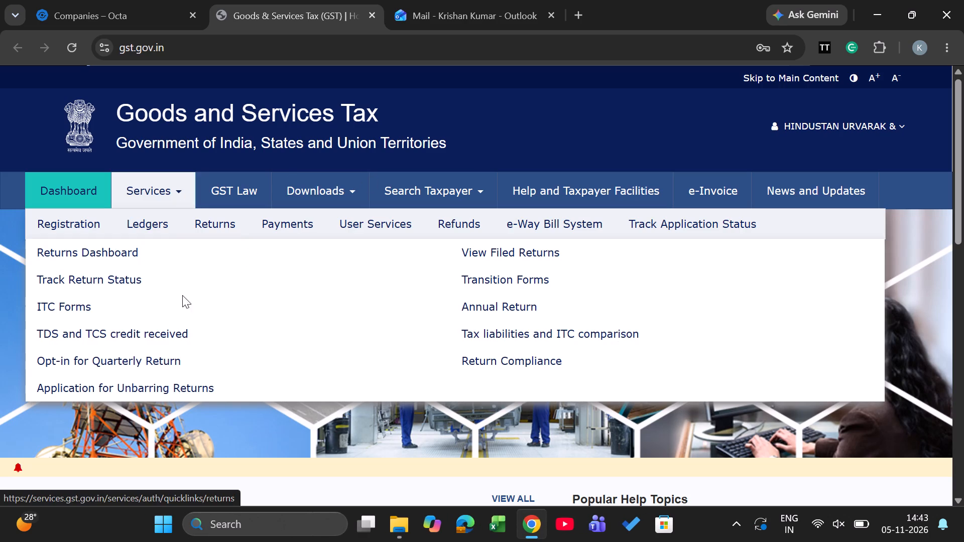
pyautogui.click(109, 247)
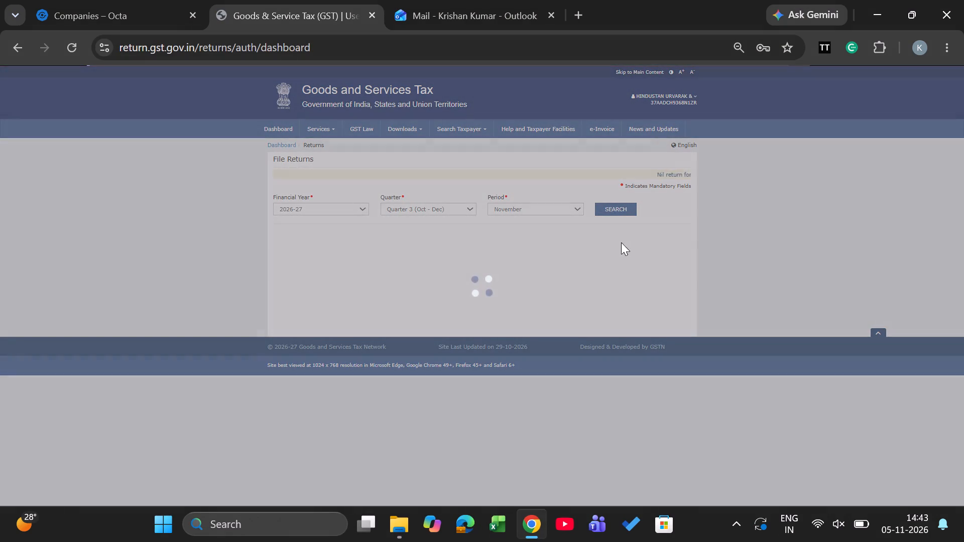
pyautogui.click(560, 208)
pyautogui.click(533, 224)
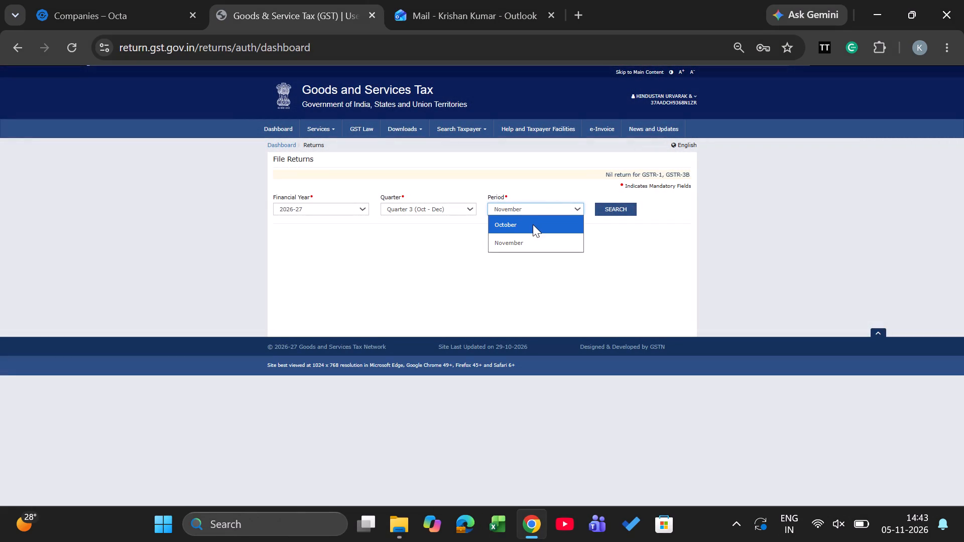
pyautogui.click(612, 212)
# Open the October GSTR-1 details of outward supplies for online preparation.
pyautogui.scroll(-1, 399, 311)
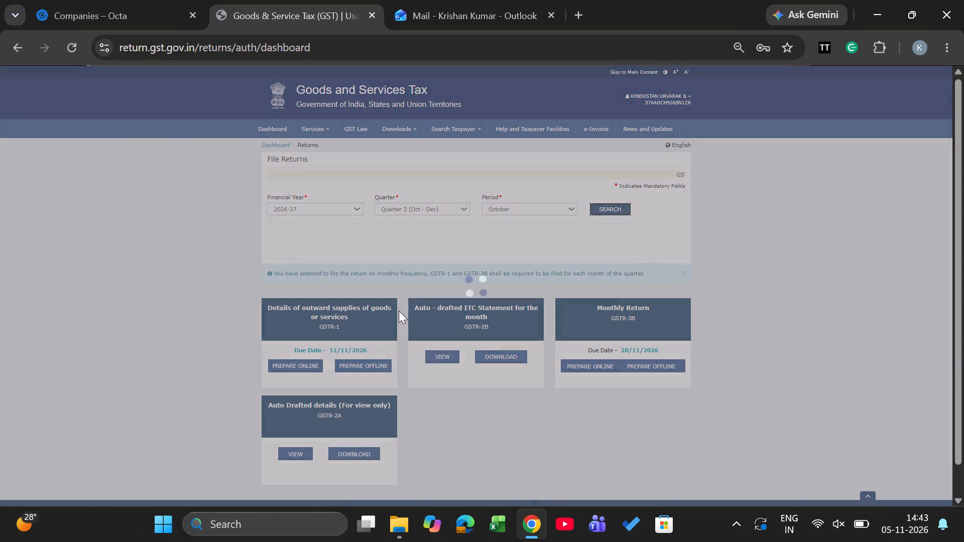
pyautogui.scroll(-1, 399, 311)
pyautogui.click(323, 298)
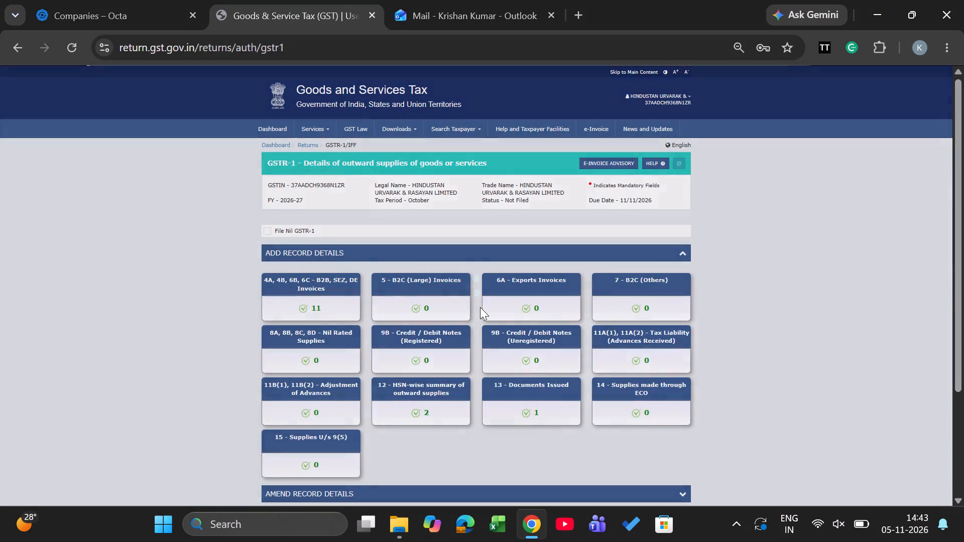
# Review the record sections of the October GSTR-1 through to the end of the form.
pyautogui.scroll(-4, 480, 307)
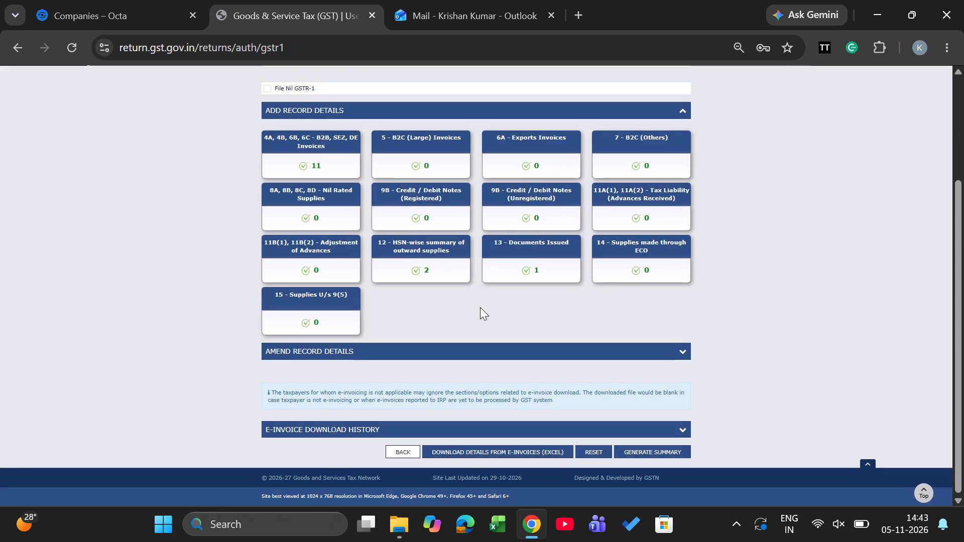
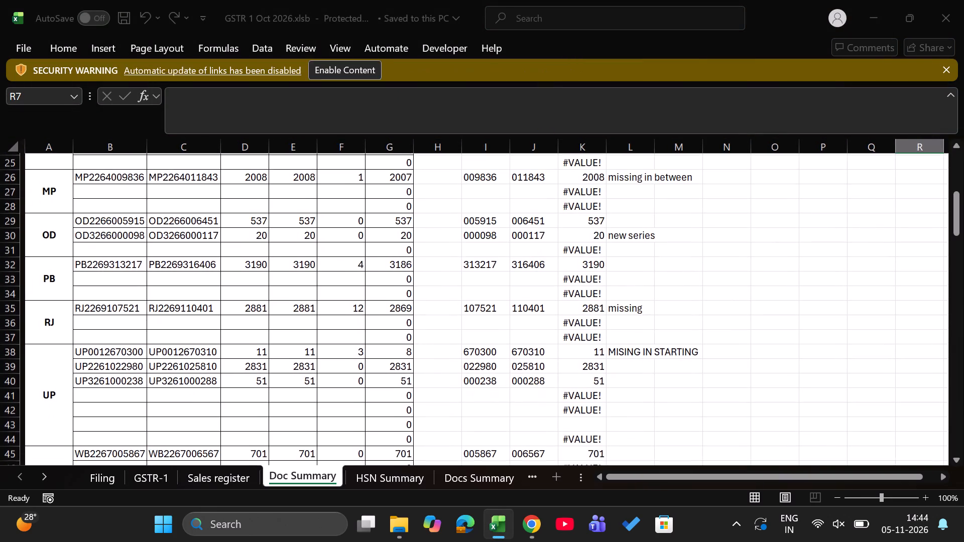
# Look through the Doc Summary, Sales register, GSTR-1 and HSN Summary sheets of the GSTR 1 Oct 2026 workbook in Excel.
pyautogui.scroll(-2, 518, 216)
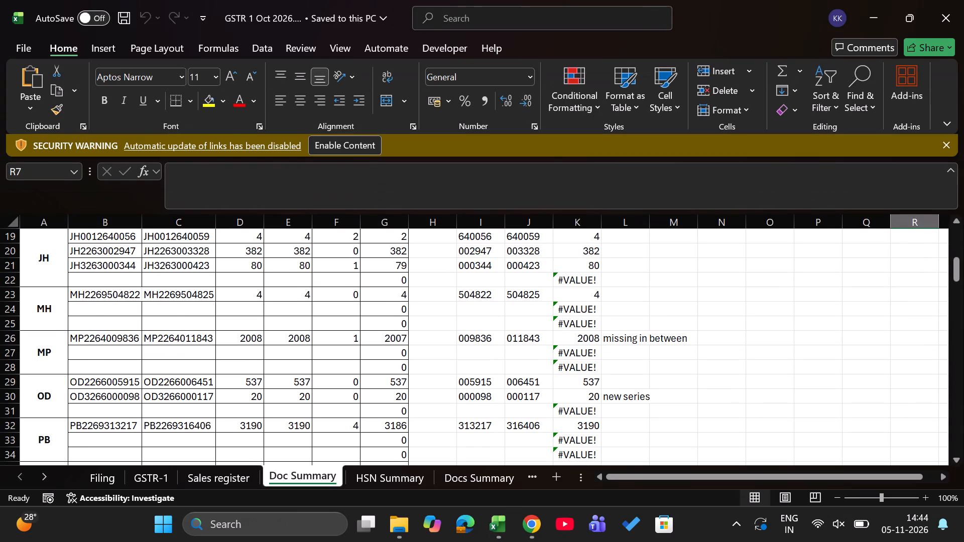
pyautogui.click(198, 473)
pyautogui.scroll(1, 306, 367)
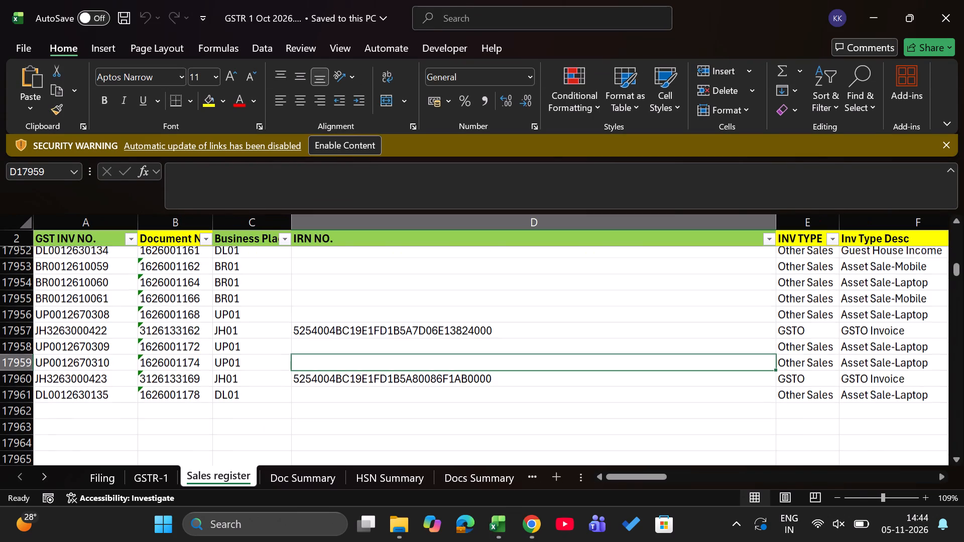
pyautogui.scroll(1, 306, 367)
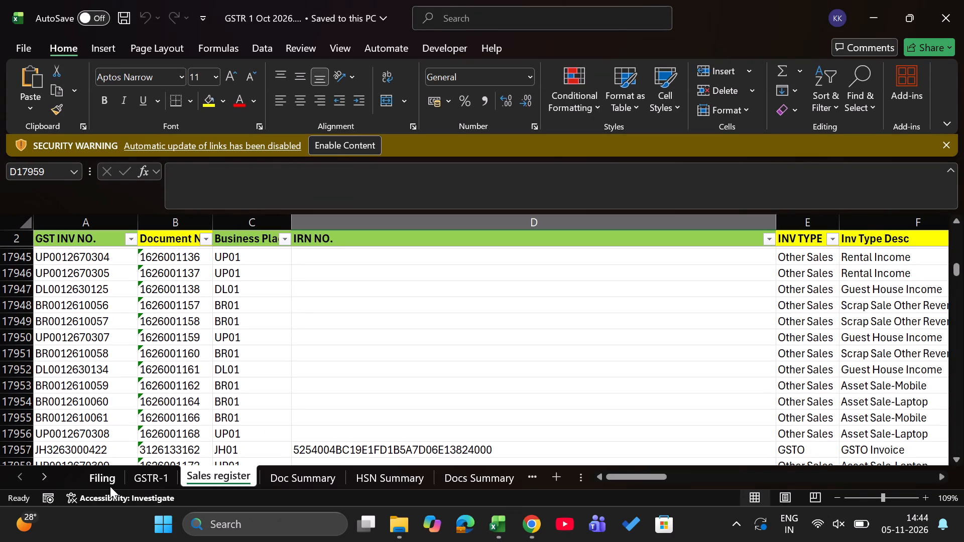
pyautogui.click(110, 486)
pyautogui.click(145, 484)
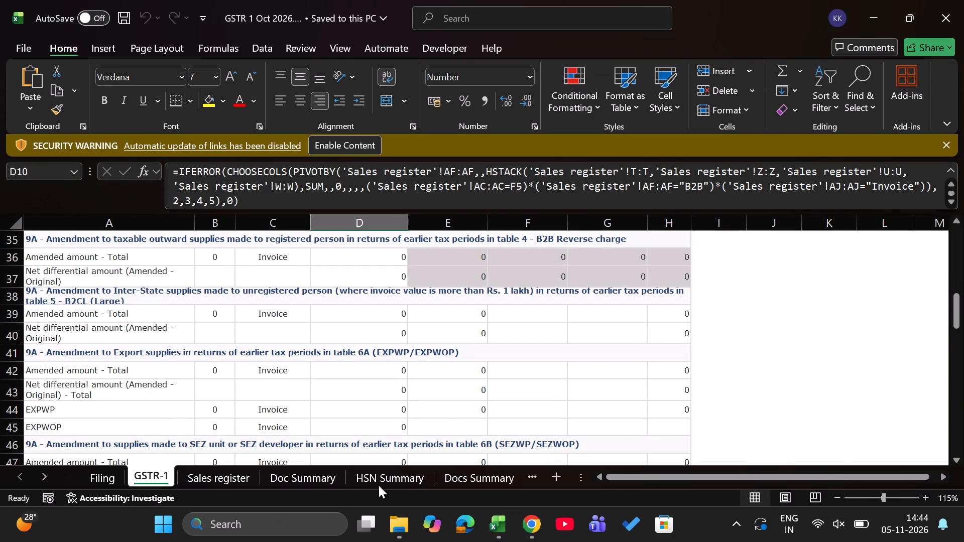
pyautogui.click(381, 484)
pyautogui.scroll(1, 416, 384)
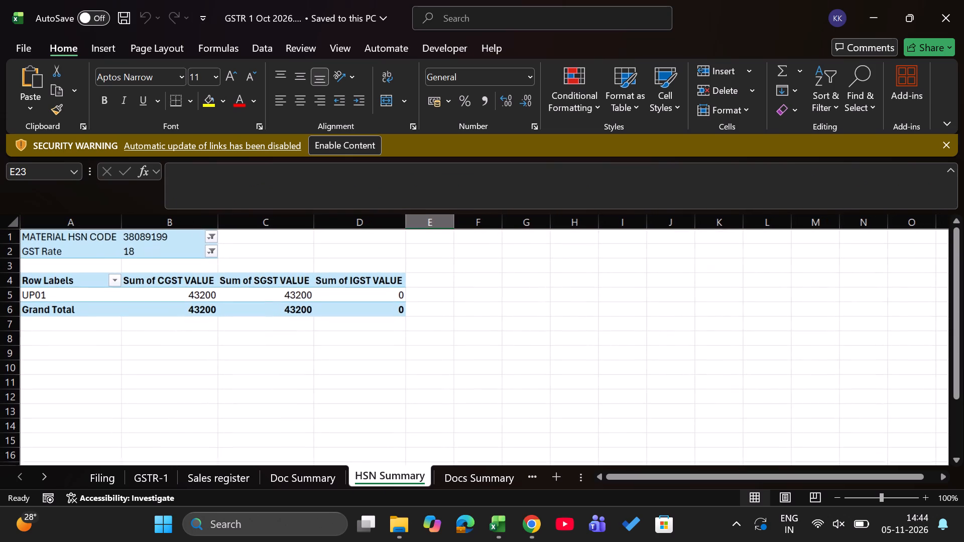
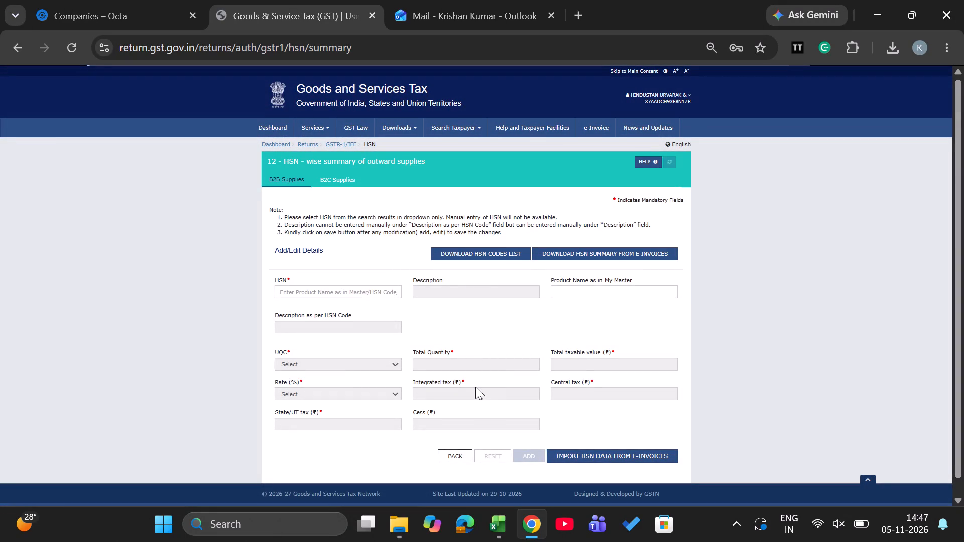
# View the B2C Supplies part of the HSN-wise summary of outward supplies.
pyautogui.click(338, 162)
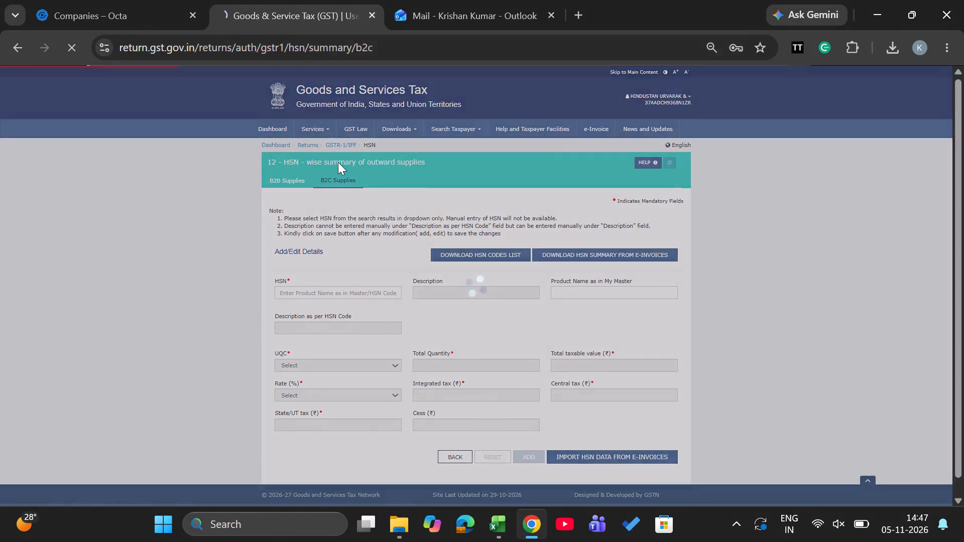
# Go to the Returns Dashboard from the portal's main dashboard and search the 2026-27 Quarter 3 returns for the October period.
pyautogui.click(94, 194)
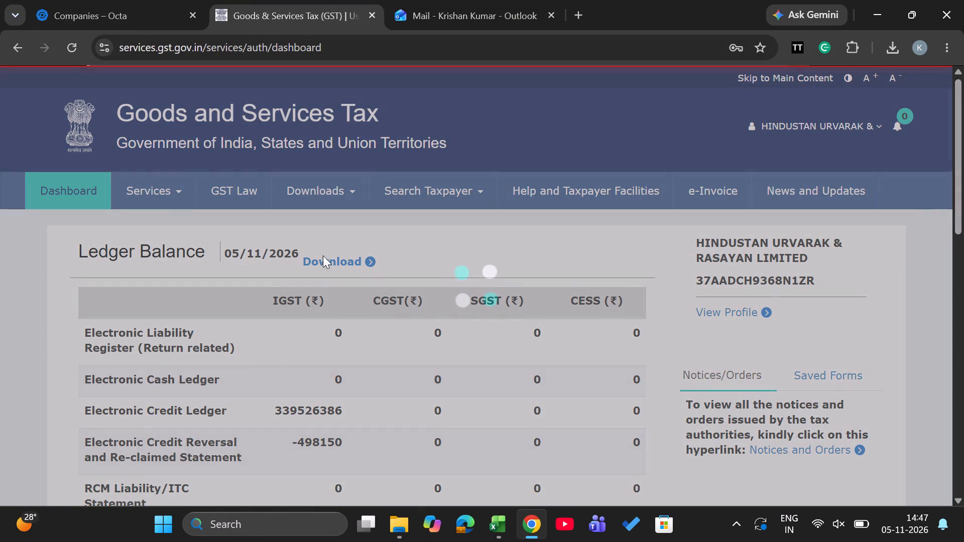
pyautogui.click(169, 188)
pyautogui.click(169, 188)
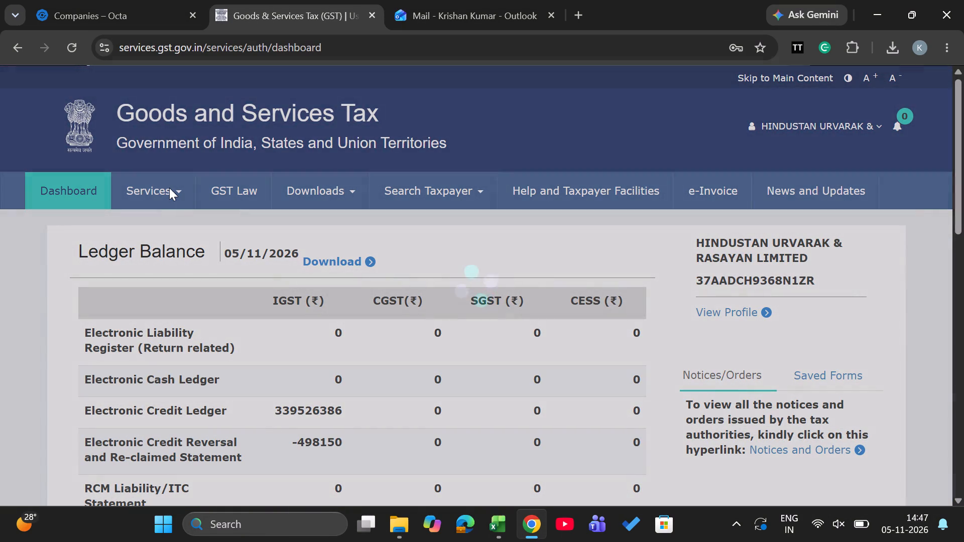
pyautogui.click(169, 188)
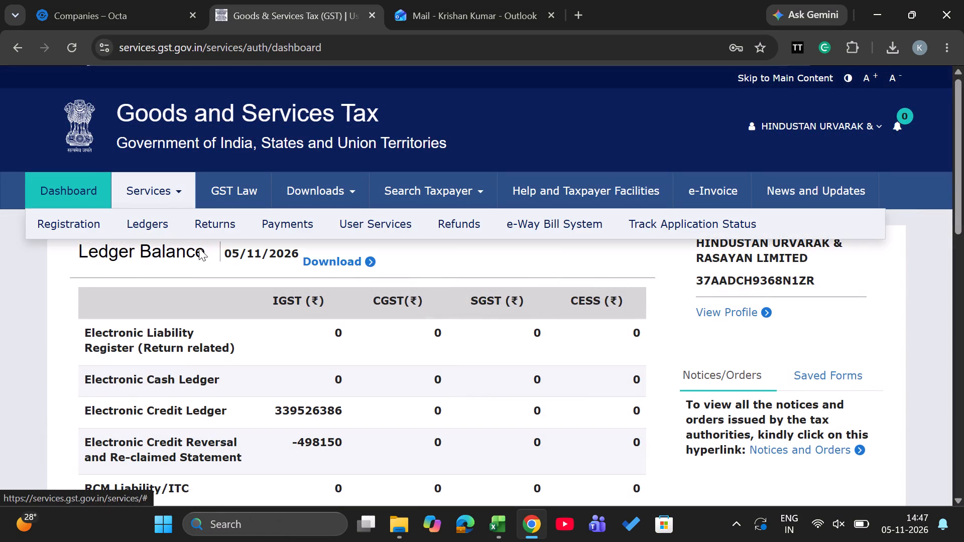
pyautogui.click(109, 261)
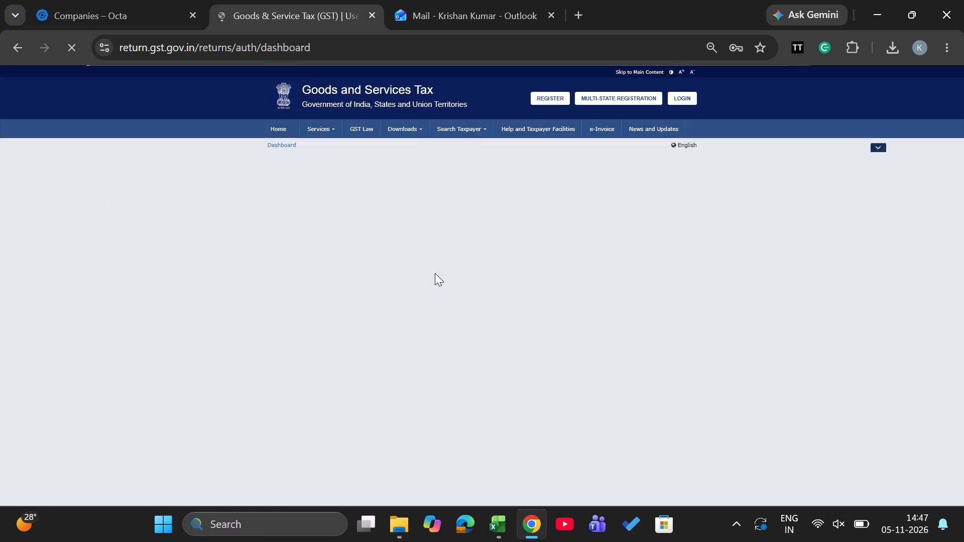
pyautogui.click(541, 206)
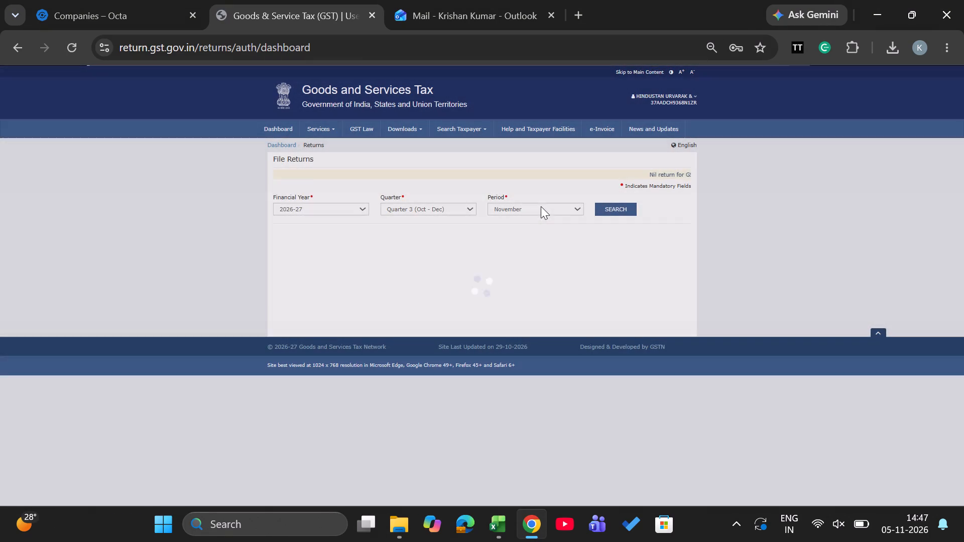
pyautogui.click(563, 205)
pyautogui.click(541, 220)
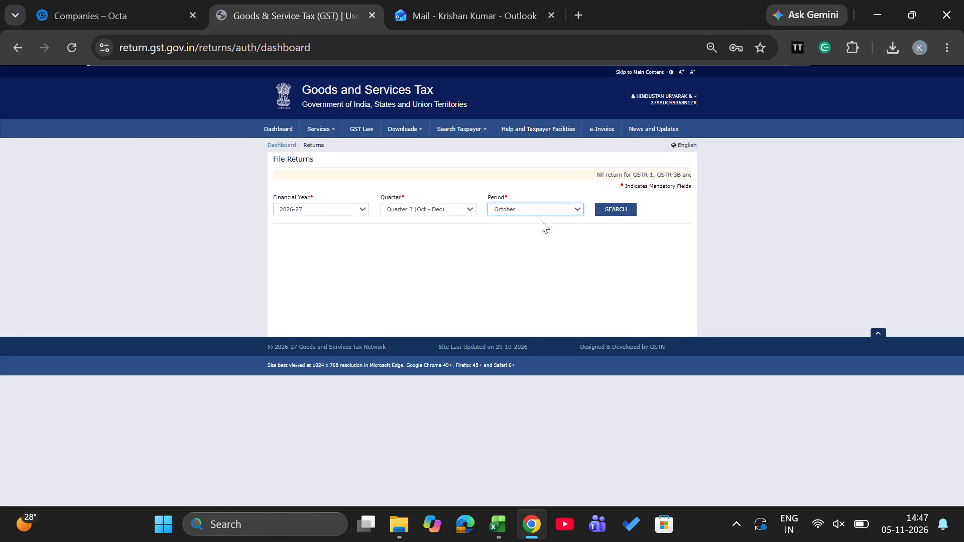
pyautogui.click(604, 209)
# Open the October GSTR-1 return and bring up the processed B2B records in 12 - HSN-wise summary of outward supplies.
pyautogui.scroll(-3, 465, 358)
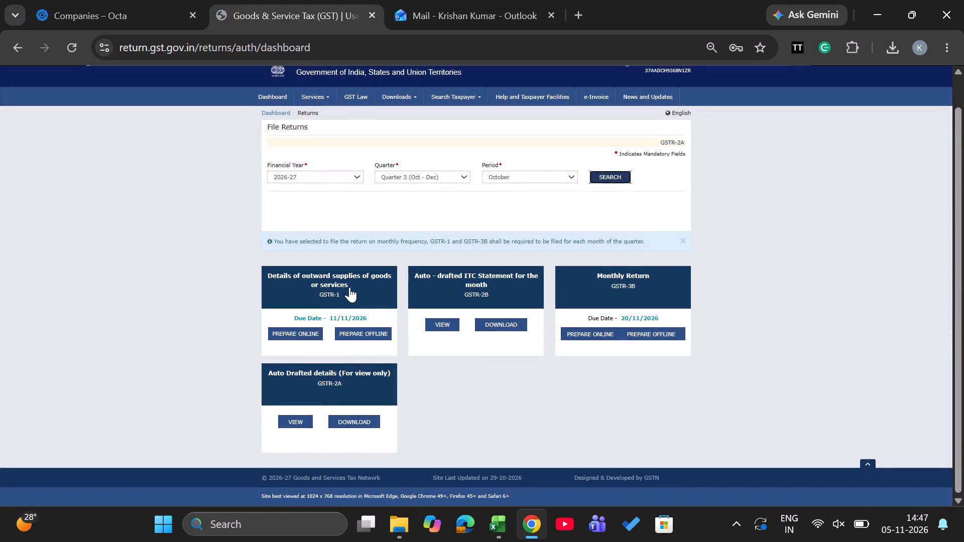
pyautogui.click(330, 293)
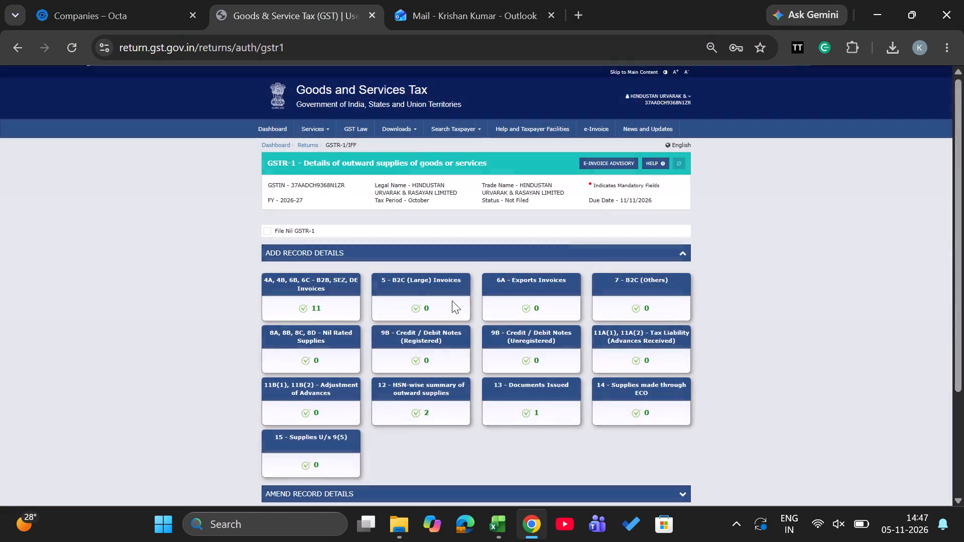
pyautogui.scroll(-2, 452, 301)
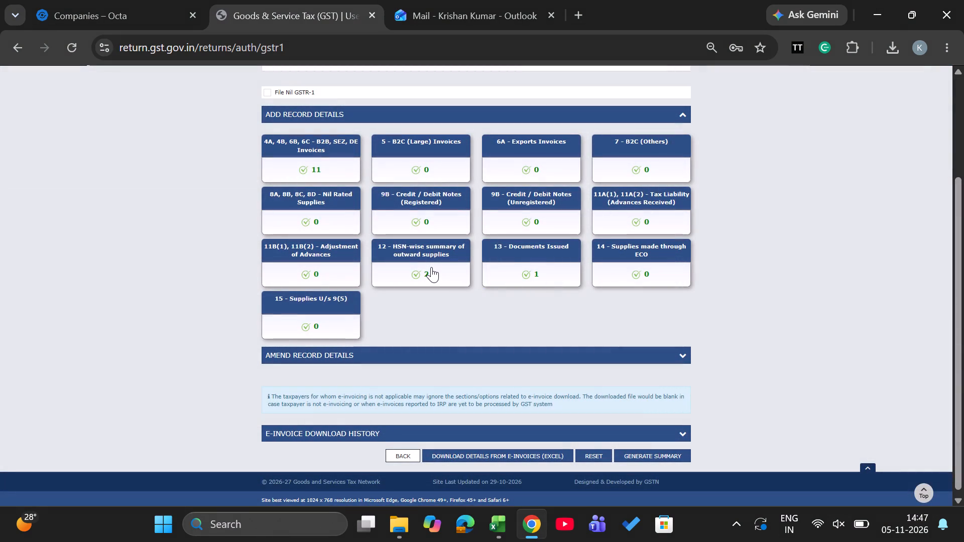
pyautogui.click(431, 267)
pyautogui.scroll(-5, 461, 381)
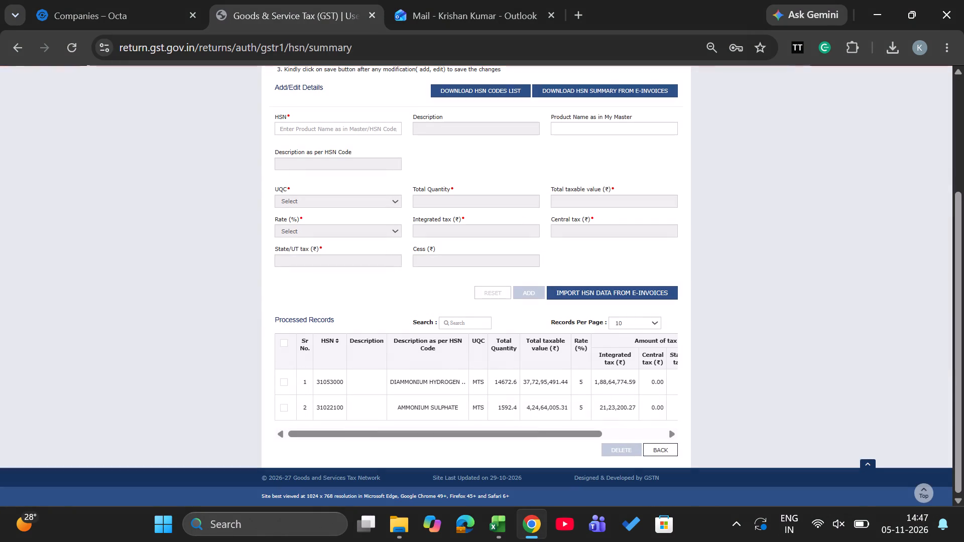
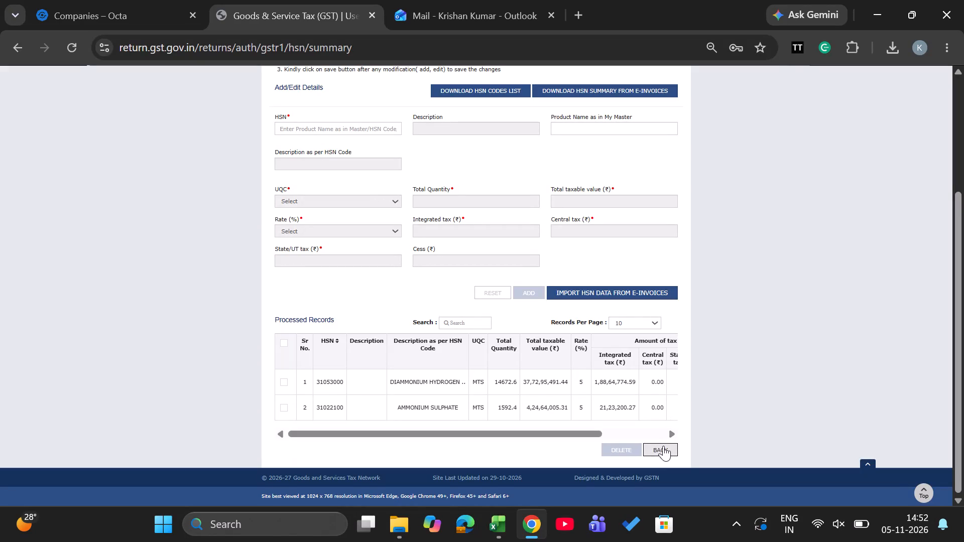
# Leave the HSN-wise summary, review the invoice series in 13 - Documents Issued, and return to the GSTR-1 overview.
pyautogui.click(663, 446)
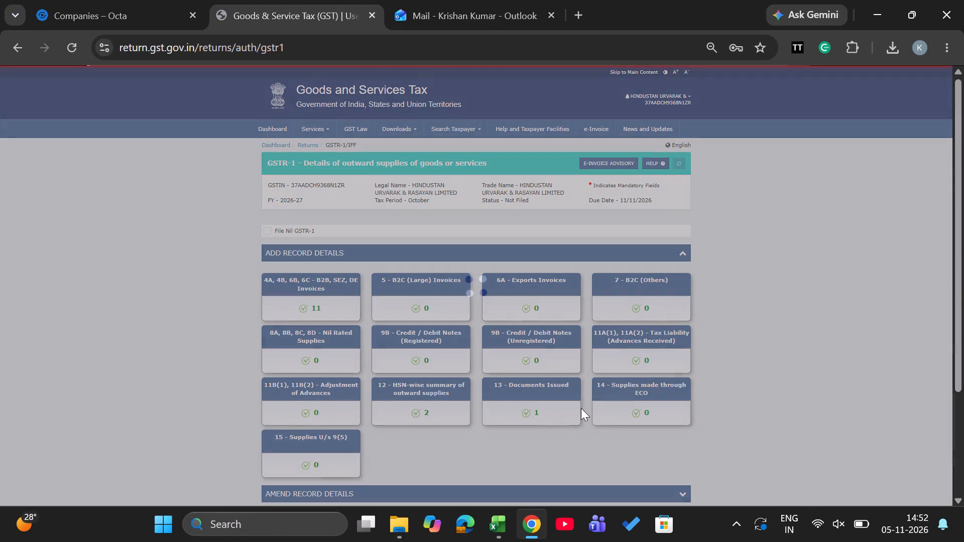
pyautogui.scroll(-1, 581, 408)
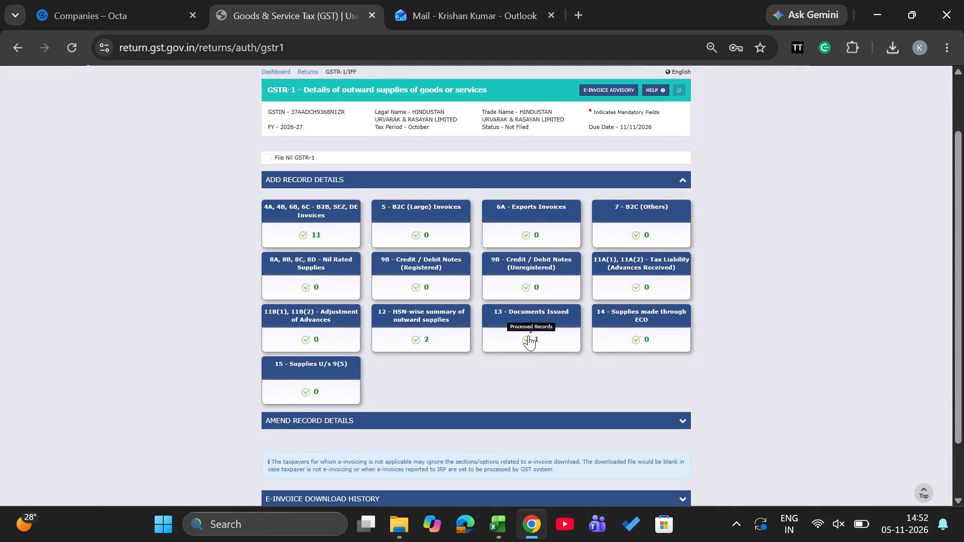
pyautogui.click(528, 335)
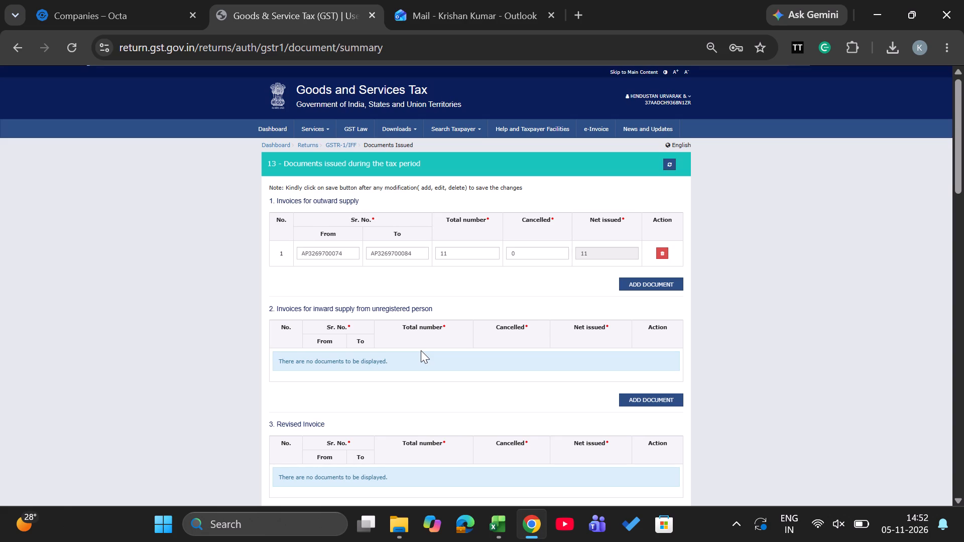
pyautogui.scroll(-1, 421, 350)
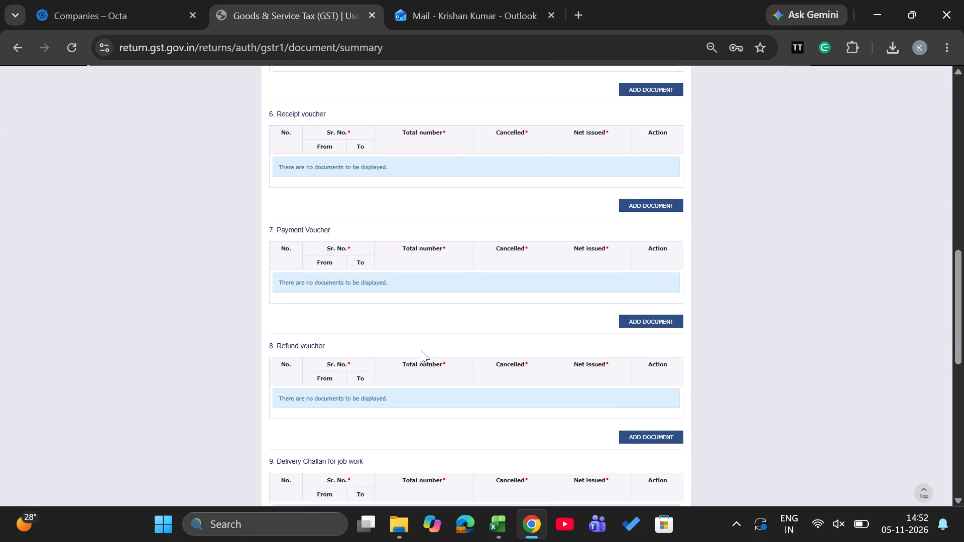
pyautogui.scroll(-6, 503, 411)
pyautogui.click(637, 448)
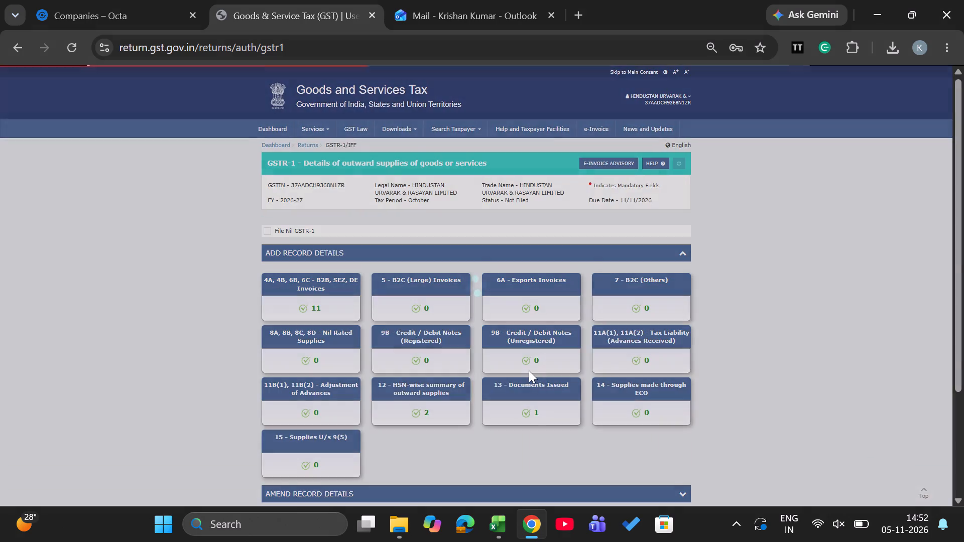
# Generate the October GSTR-1 summary, refresh the return's status, and proceed to the file/summary page.
pyautogui.scroll(-4, 529, 370)
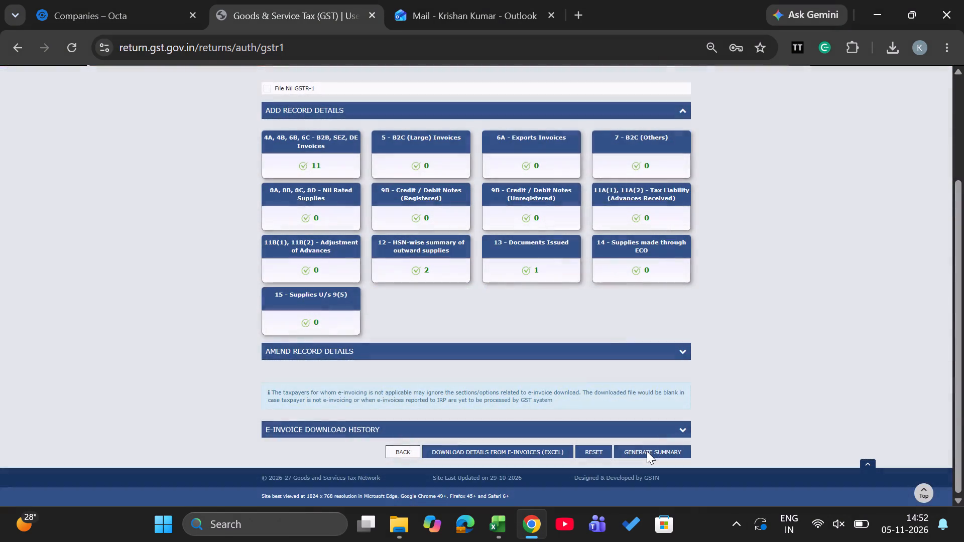
pyautogui.click(647, 451)
pyautogui.click(647, 451)
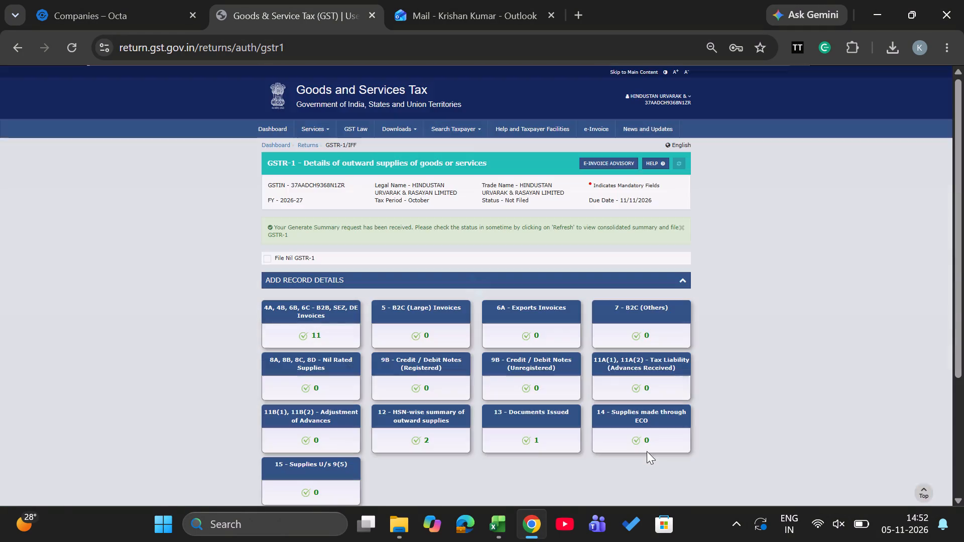
pyautogui.click(683, 160)
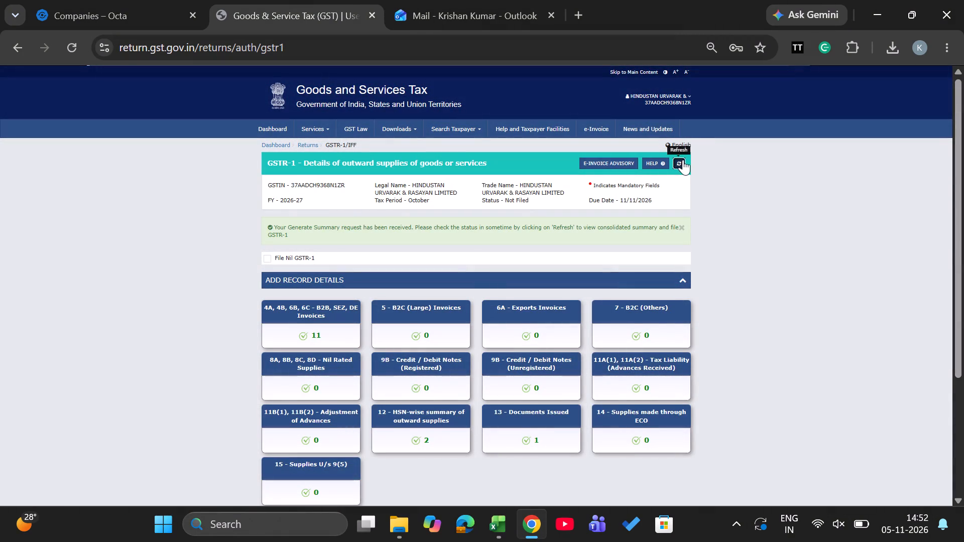
pyautogui.scroll(-7, 598, 285)
pyautogui.click(631, 453)
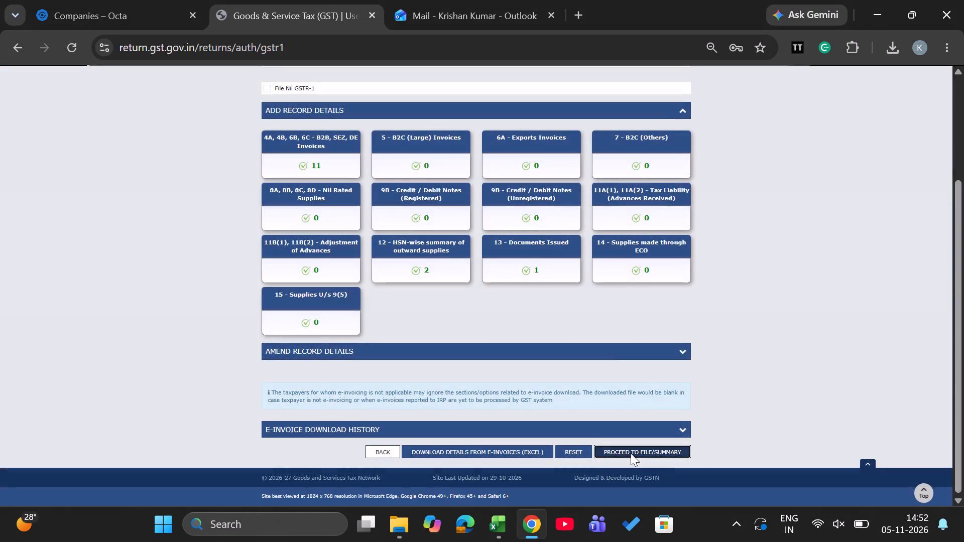
# Examine the consolidated GSTR-1 summary, focusing on the HSN-wise totals, documents issued and total liability.
pyautogui.scroll(-14, 451, 365)
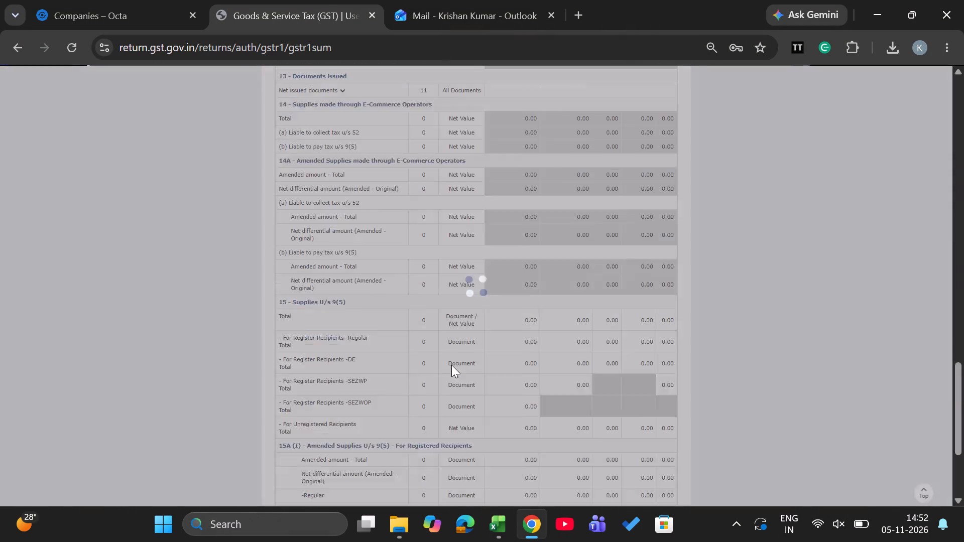
pyautogui.scroll(-2, 451, 365)
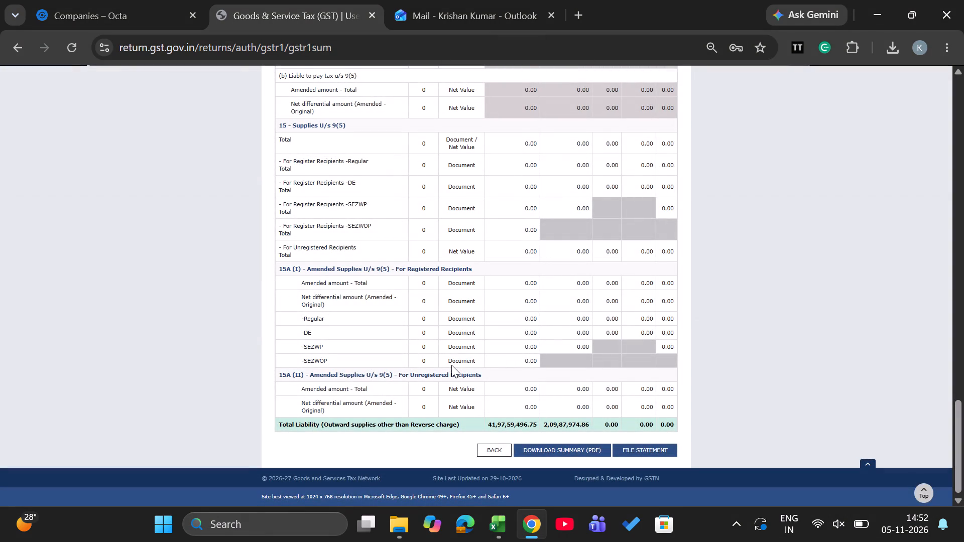
pyautogui.scroll(5, 451, 365)
pyautogui.scroll(-1, 451, 365)
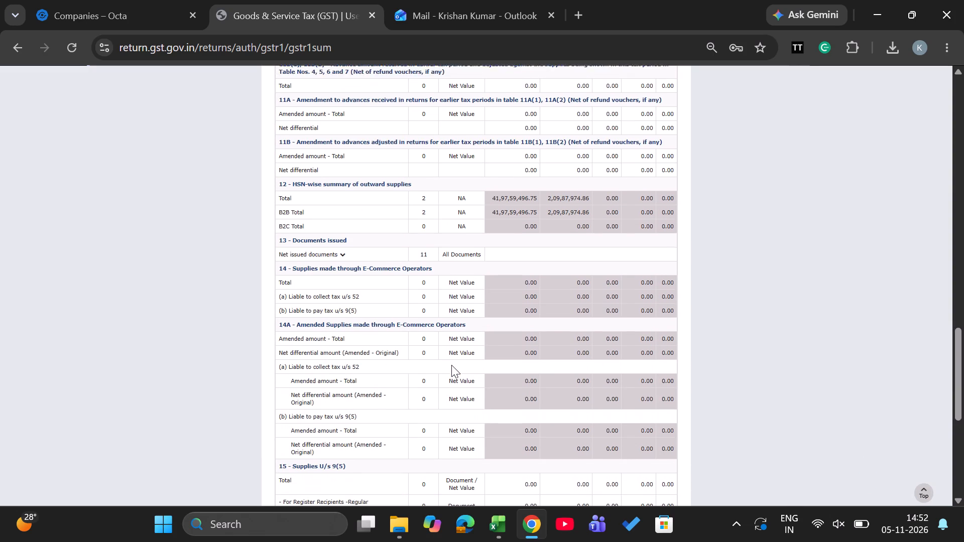
pyautogui.scroll(-2, 451, 365)
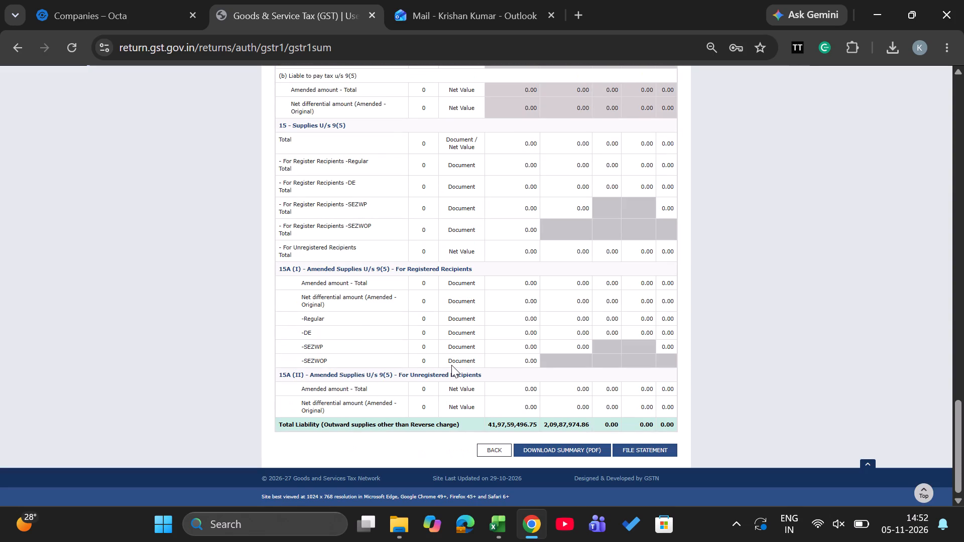
pyautogui.scroll(3, 451, 365)
pyautogui.scroll(-2, 451, 365)
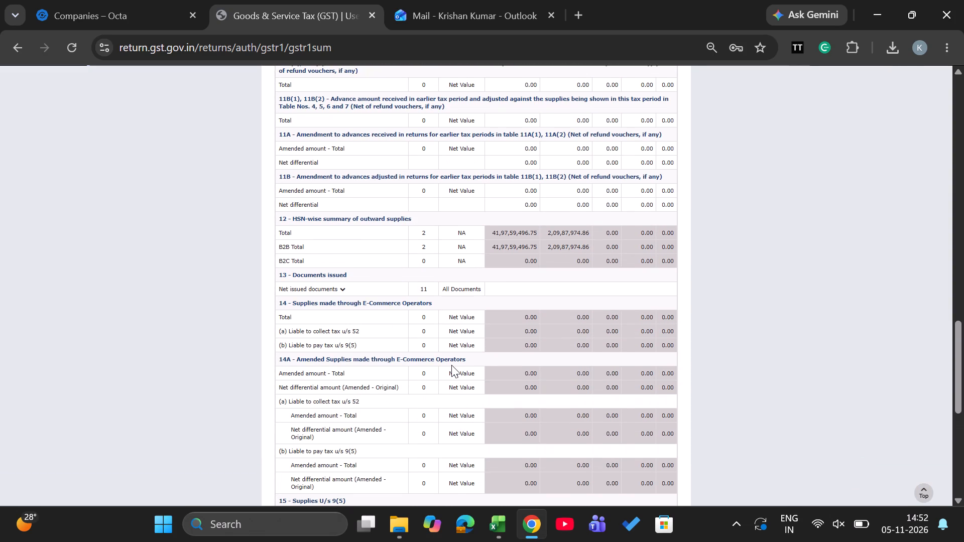
pyautogui.scroll(-1, 451, 365)
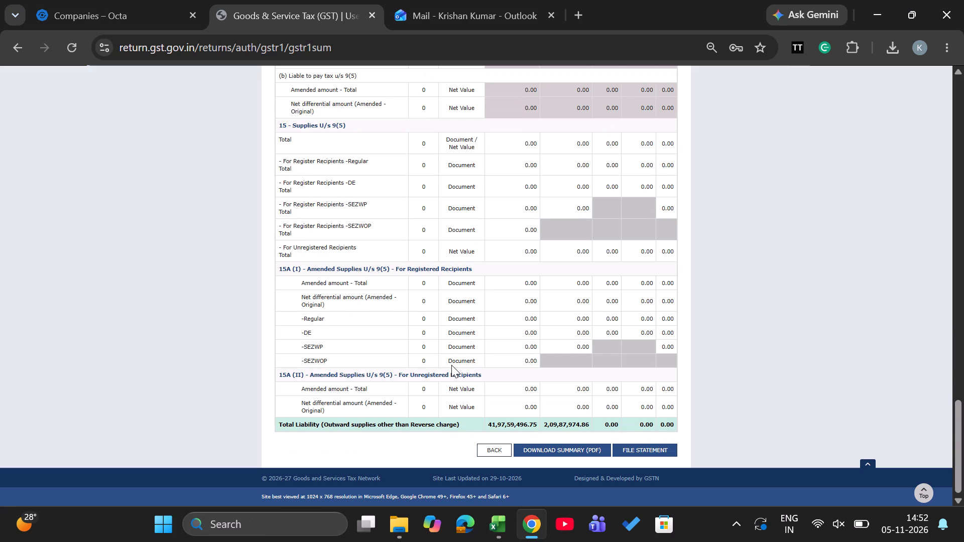
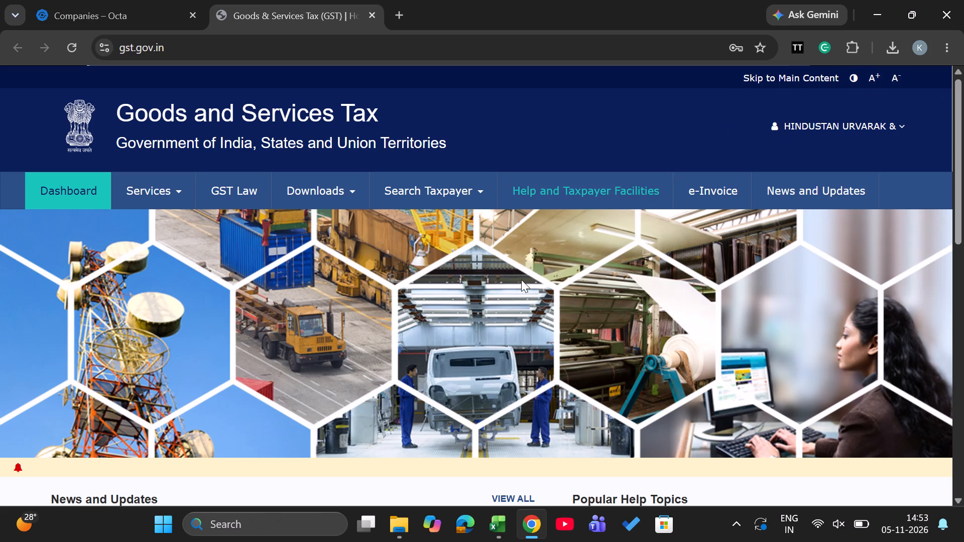
# Search the returns dashboard for the October 2026-27 period and open the GSTR-1 return for online preparation.
pyautogui.click(184, 189)
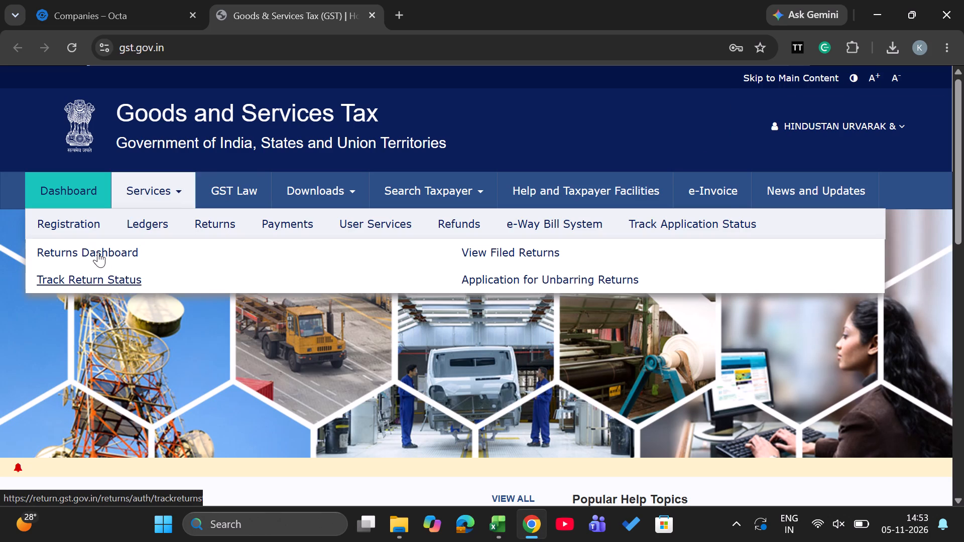
pyautogui.click(98, 254)
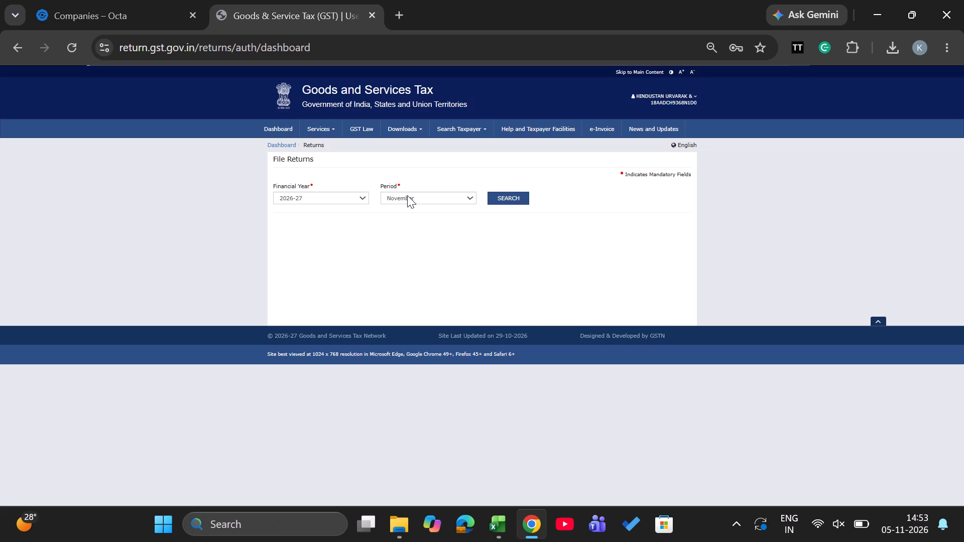
pyautogui.click(407, 195)
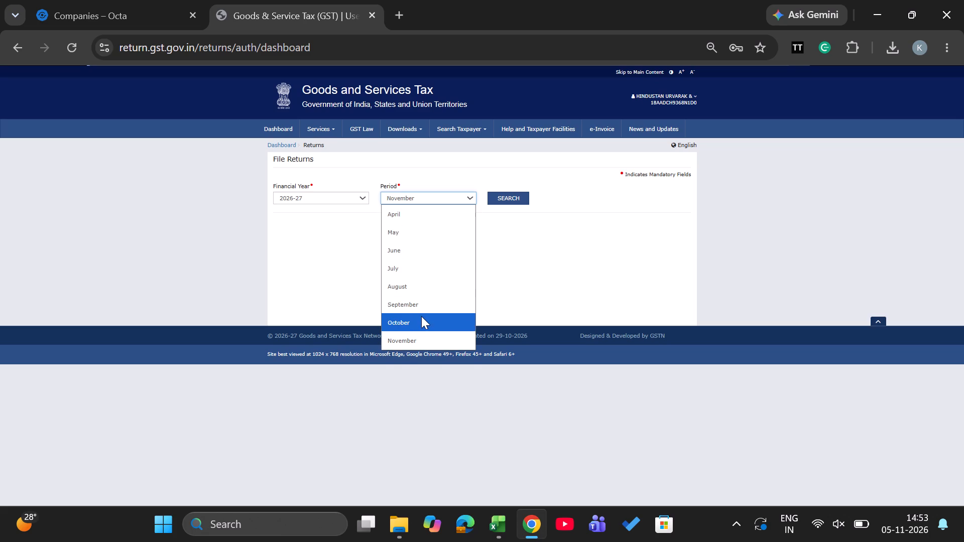
pyautogui.click(421, 316)
pyautogui.click(509, 193)
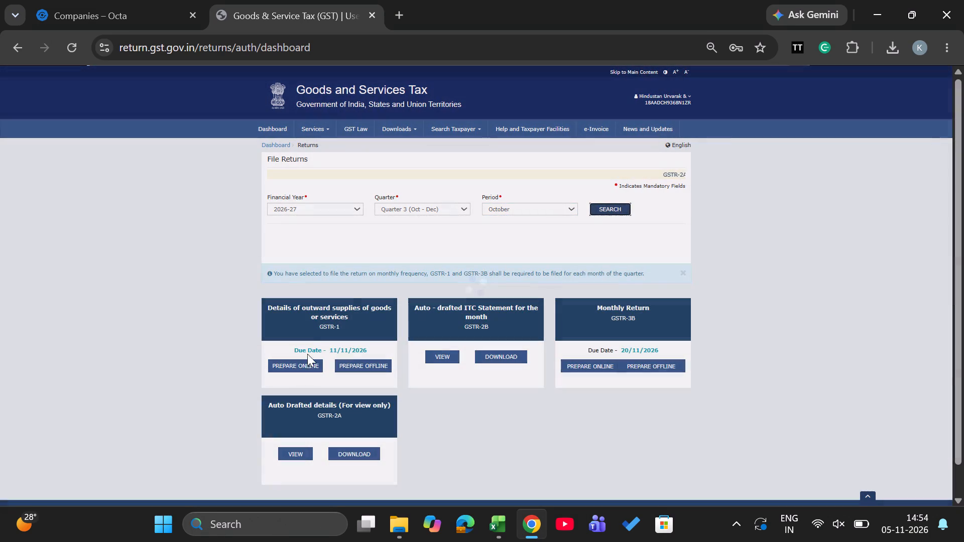
pyautogui.click(328, 335)
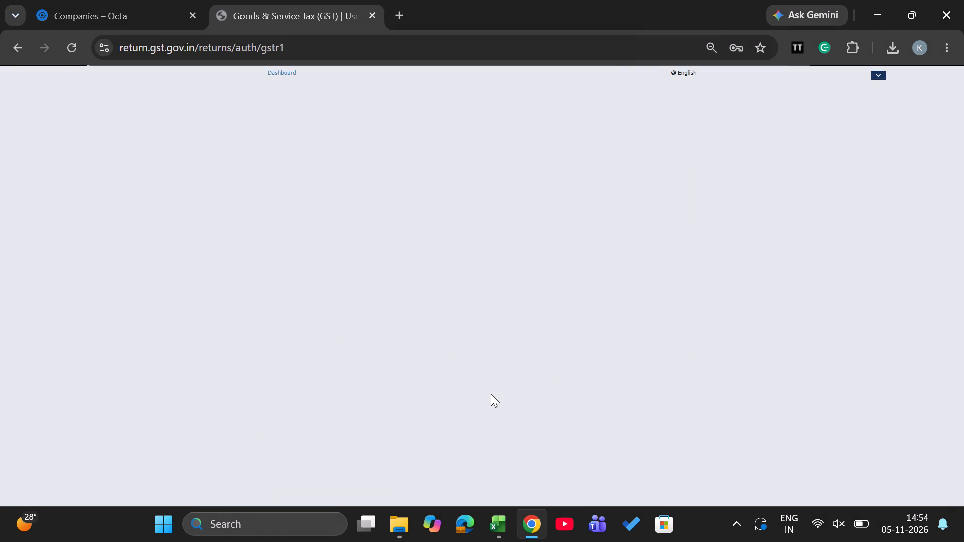
# Open 12 - HSN-wise summary of outward supplies and examine the B2B and B2C supplies, including quantities, taxable values and tax amounts.
pyautogui.scroll(-2, 491, 394)
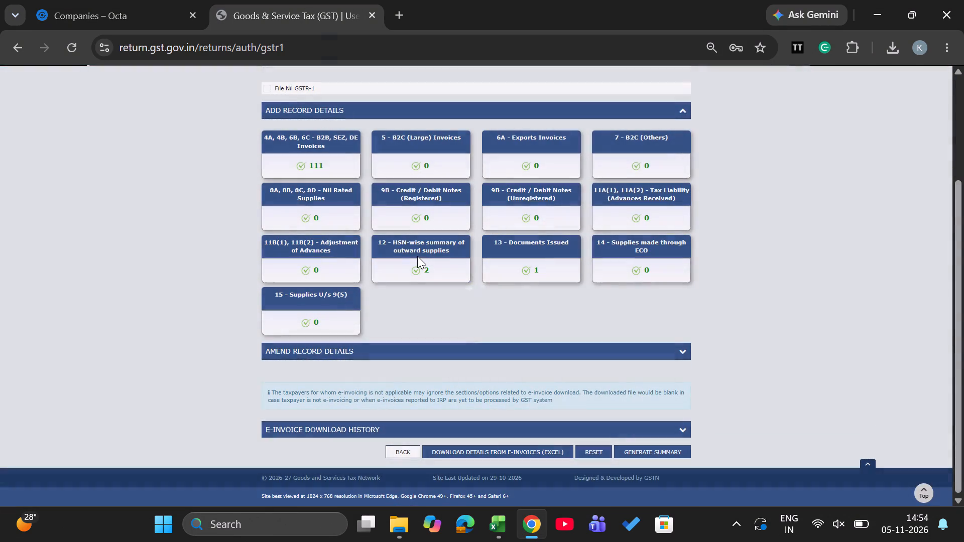
pyautogui.click(417, 256)
pyautogui.click(419, 264)
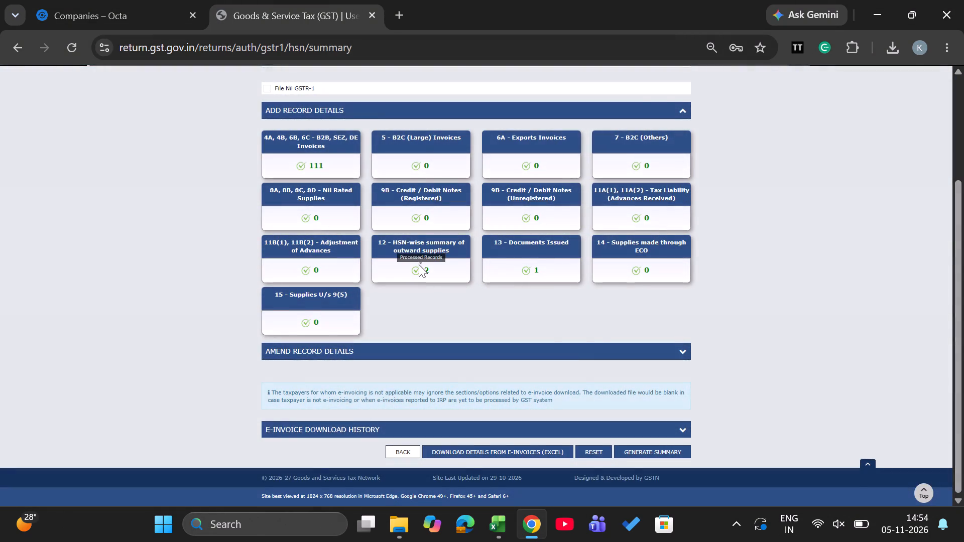
pyautogui.scroll(-3, 419, 264)
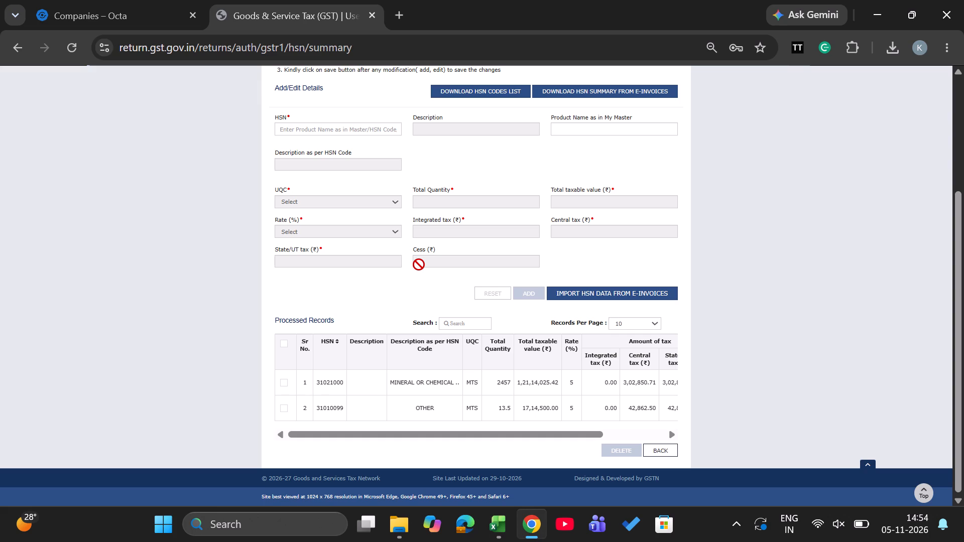
pyautogui.hscroll(-2, 516, 356)
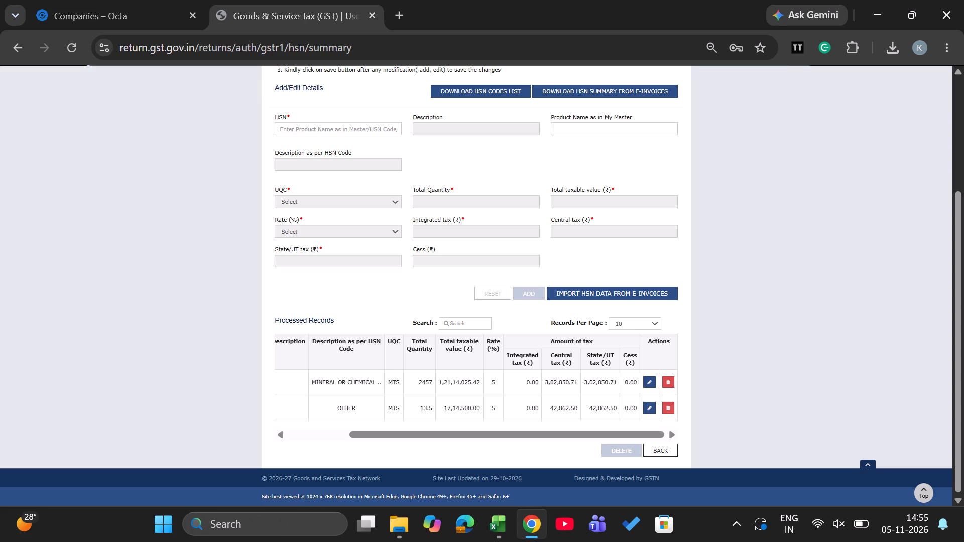
pyautogui.scroll(6, 516, 356)
pyautogui.click(340, 178)
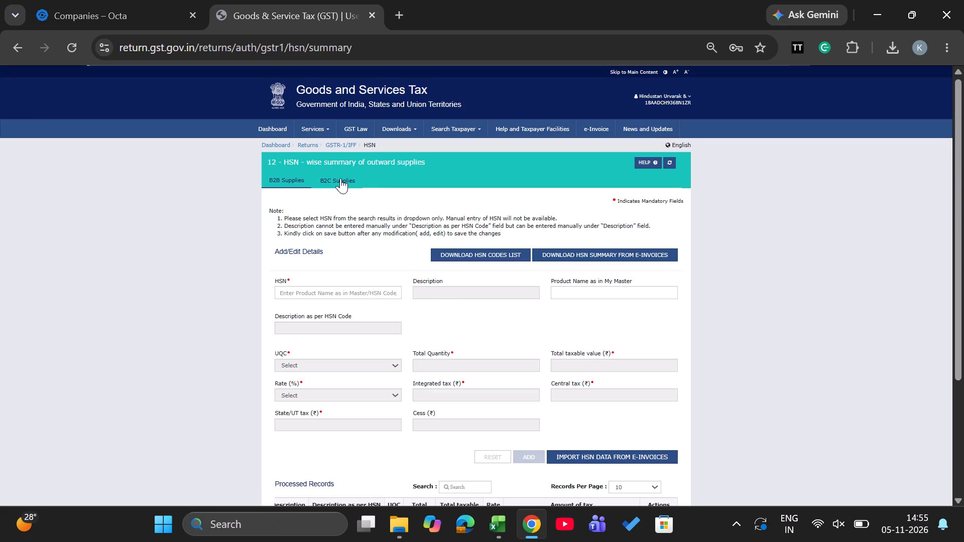
pyautogui.scroll(-3, 412, 299)
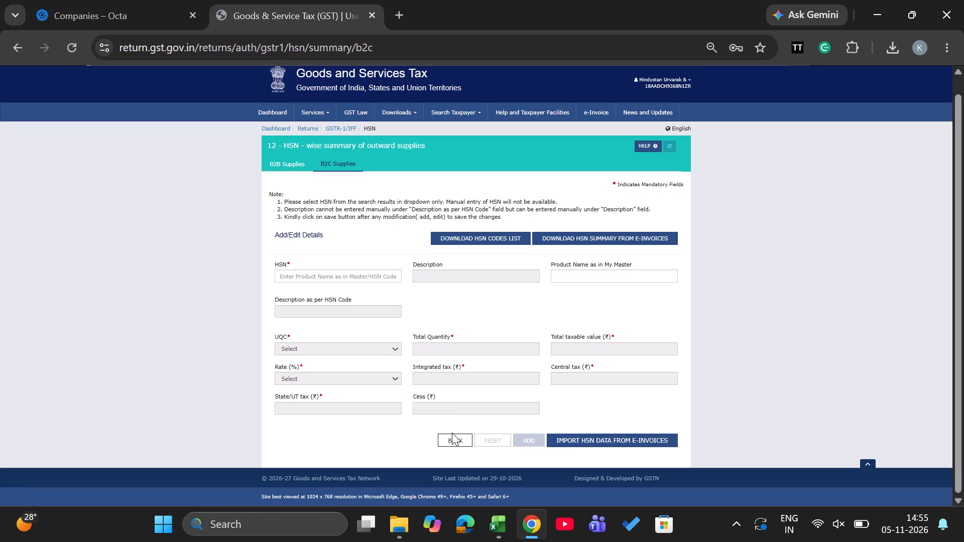
pyautogui.click(293, 164)
pyautogui.scroll(-5, 471, 289)
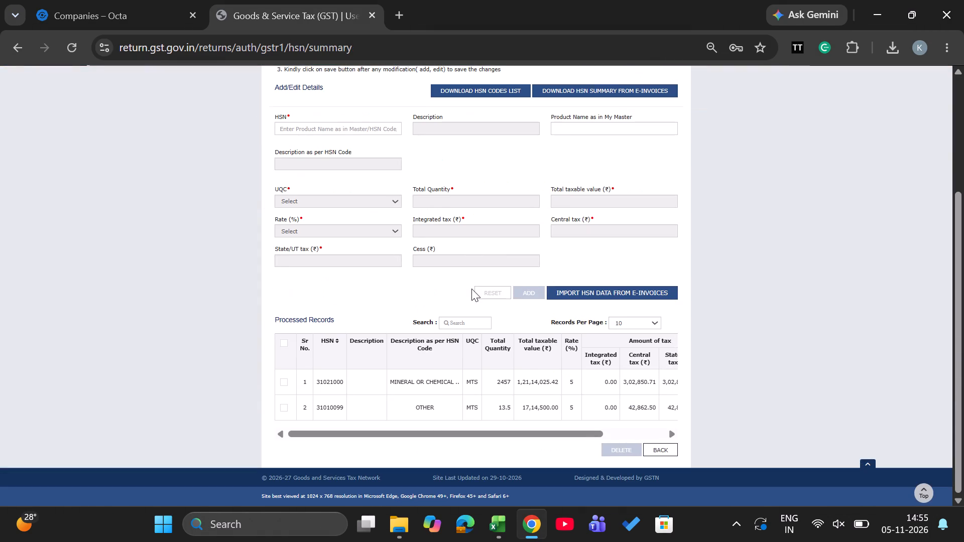
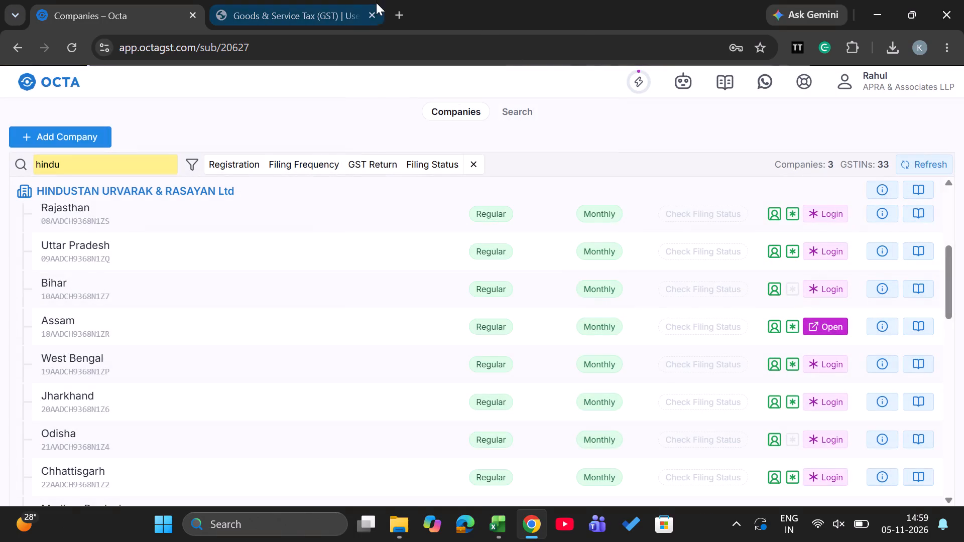
# Close the previous GST portal session and open Hindustan Urvarak & Rasayan's Bihar registration from the company list.
pyautogui.click(374, 14)
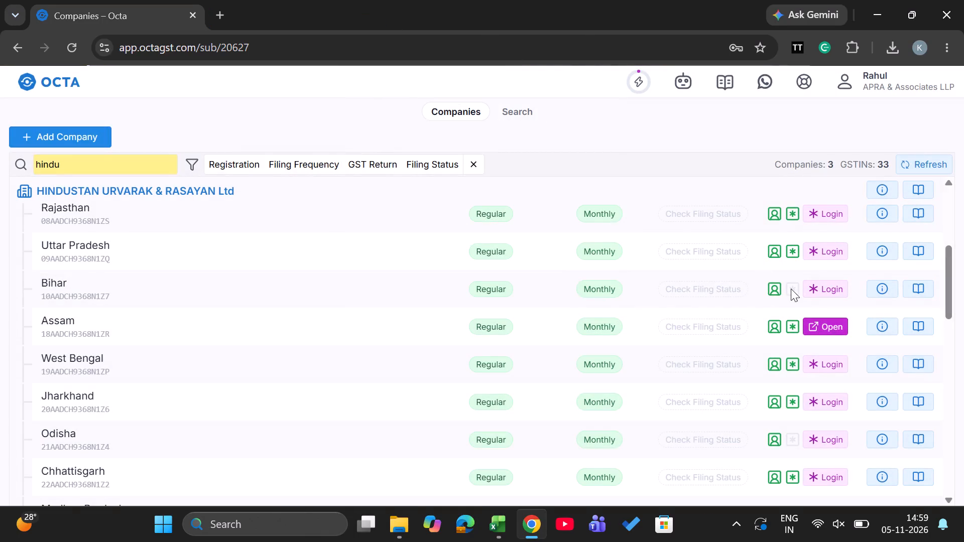
pyautogui.scroll(1, 646, 210)
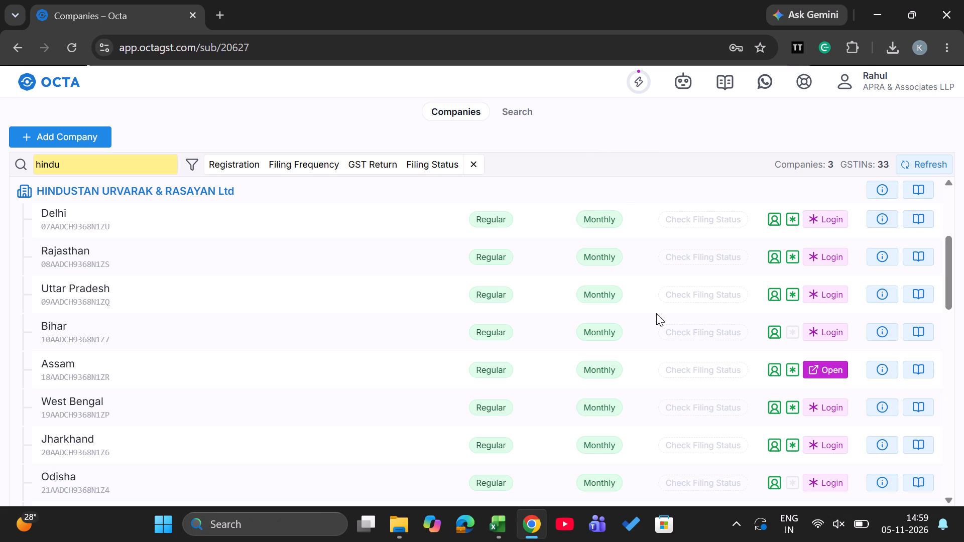
pyautogui.click(918, 258)
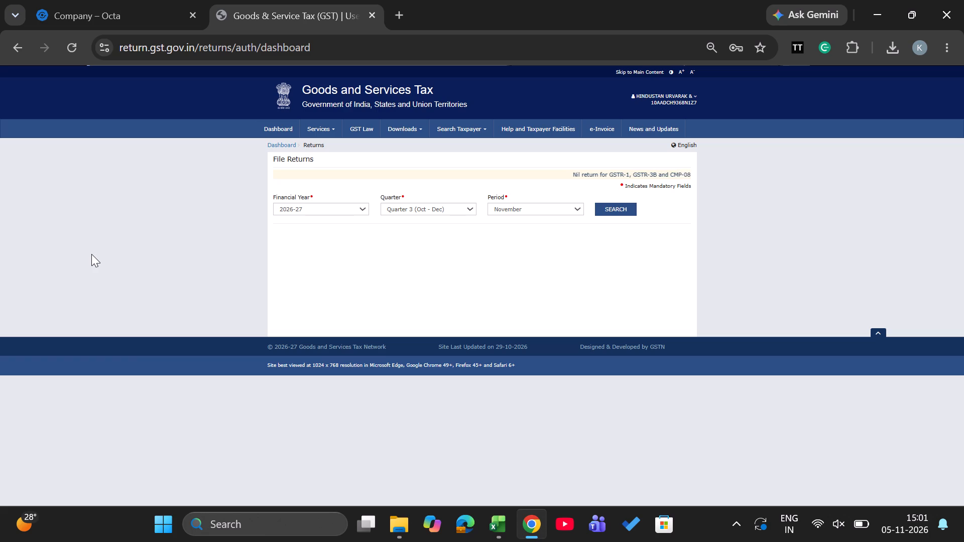
# Search the Bihar registration's returns for October 2026-27 and open its GSTR-1 details of outward supplies.
pyautogui.click(552, 206)
pyautogui.click(530, 225)
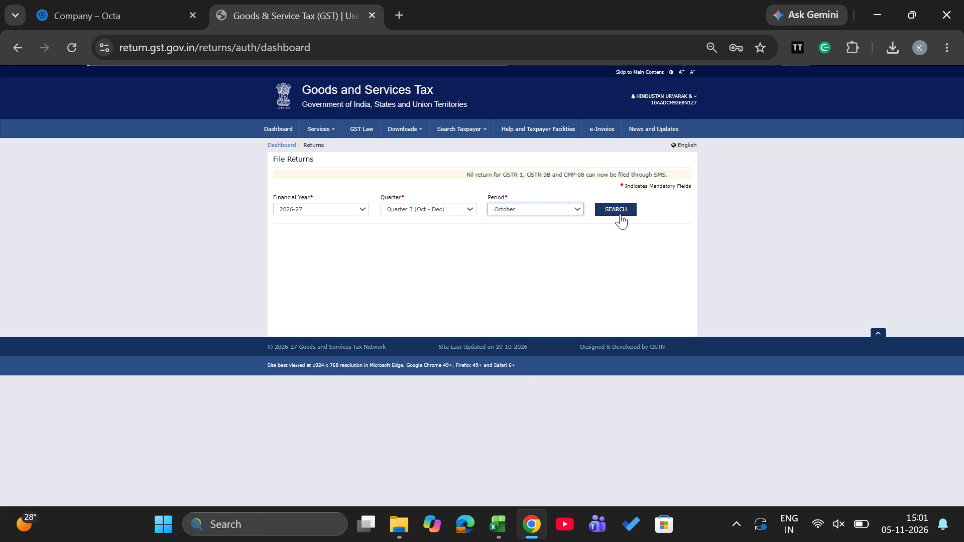
pyautogui.click(622, 210)
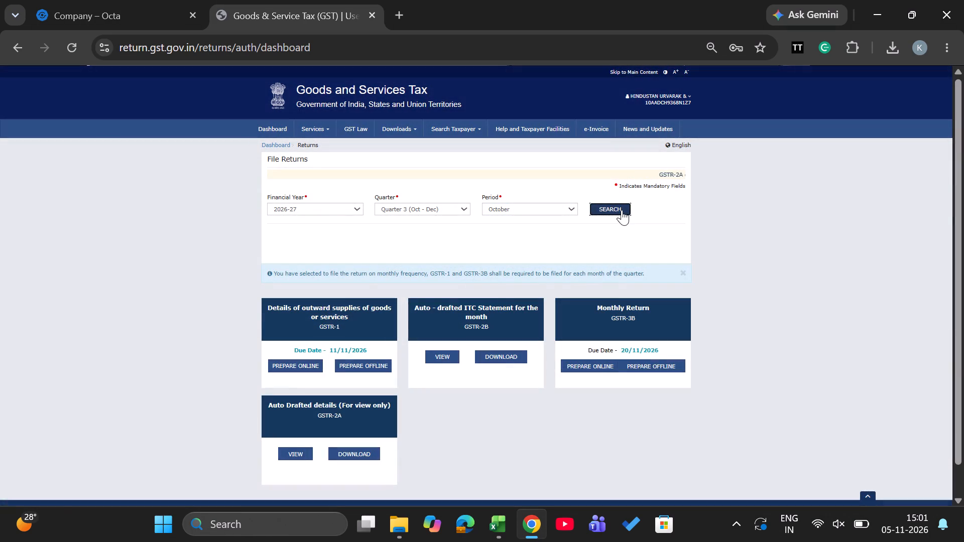
pyautogui.click(329, 332)
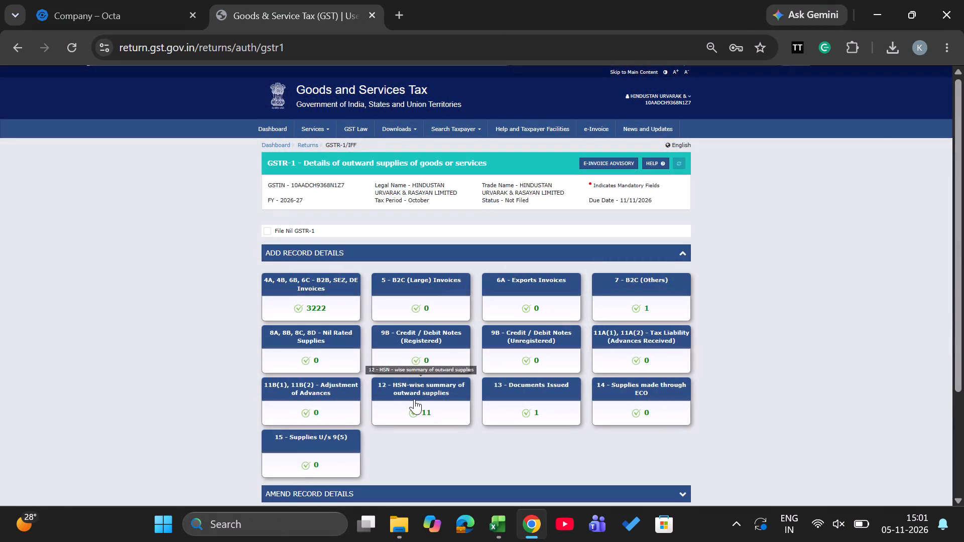
# Open the HSN-wise summary of outward supplies and examine the processed records' quantities, taxable values and tax amounts.
pyautogui.click(414, 399)
pyautogui.scroll(-6, 414, 399)
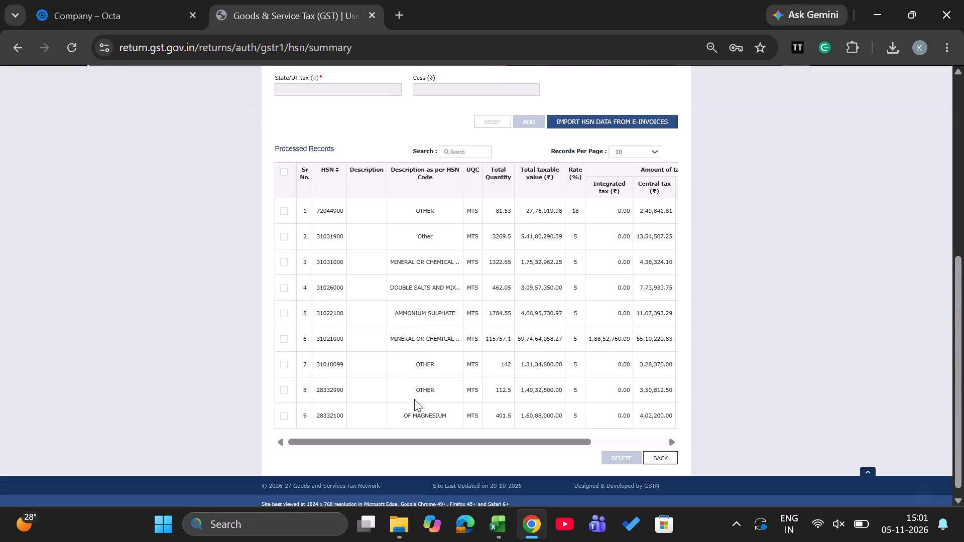